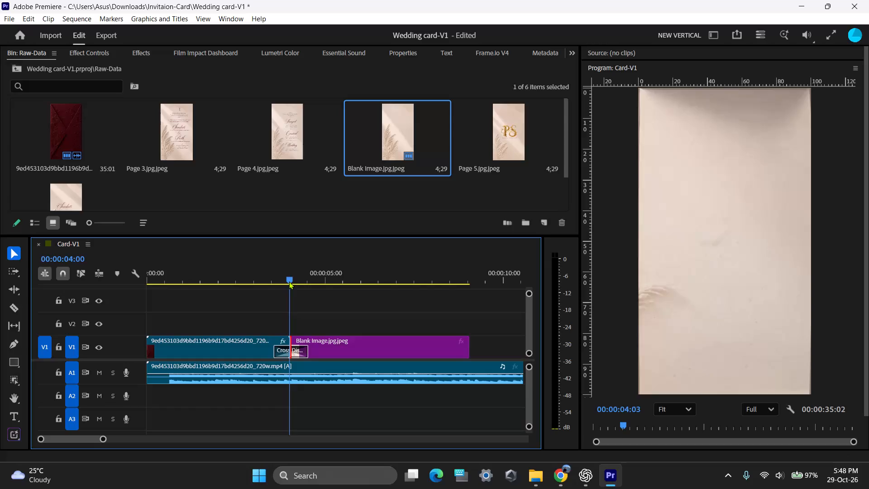
Scale the Blank Image clip on V1 to the frame size, play across the dissolve, and save the project.
{"action": "right_click", "coordinate": [393, 351]}
{"action": "left_click", "coordinate": [425, 432]}
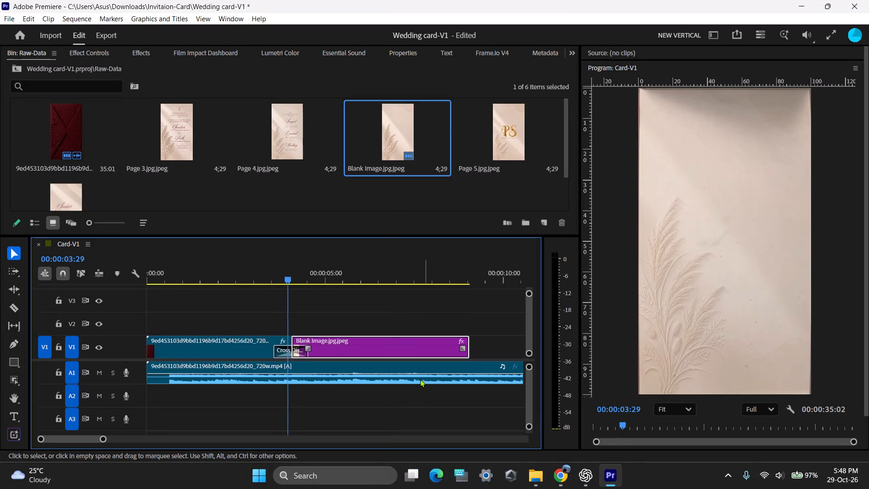
{"action": "left_click_drag", "start_coordinate": [294, 277], "coordinate": [269, 280]}
{"action": "key", "text": "space"}
{"action": "key", "text": "space"}
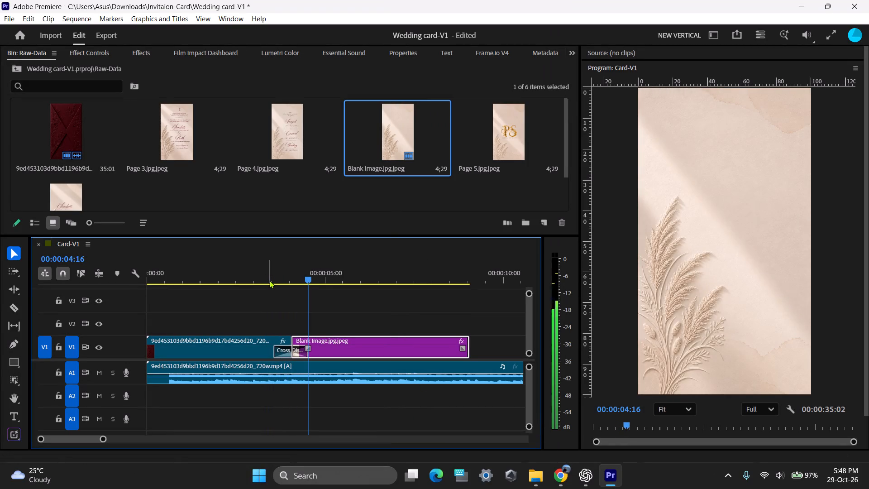
{"action": "key", "text": "ctrl+s"}
Play back the dissolve from the envelope video into the Blank Image clip several times to check the transition.
{"action": "key", "text": "space"}
{"action": "left_click_drag", "start_coordinate": [320, 266], "coordinate": [247, 281]}
{"action": "key", "text": "space"}
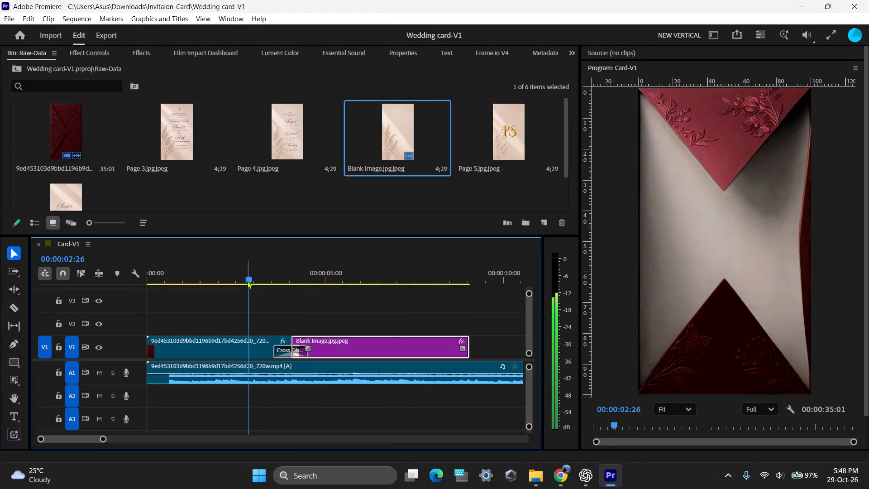
{"action": "key", "text": "ctrl+s"}
{"action": "key", "text": "ctrl+space"}
{"action": "left_click_drag", "start_coordinate": [311, 272], "coordinate": [310, 272]}
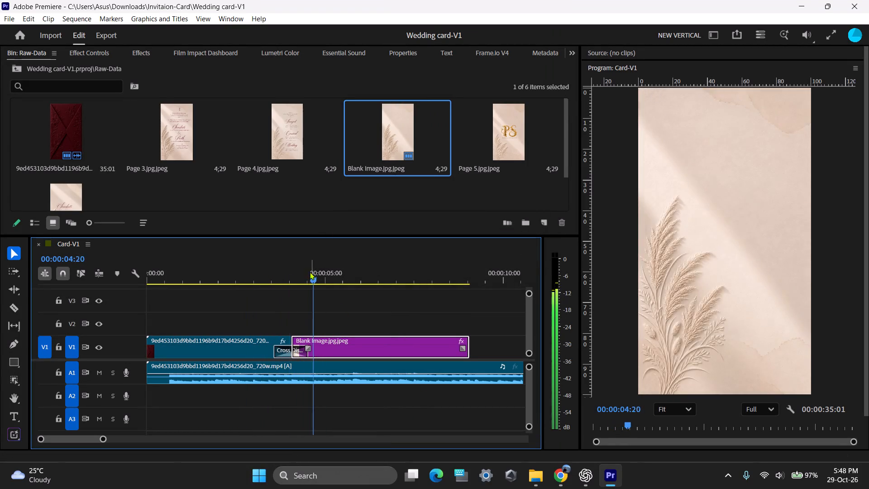
{"action": "left_click_drag", "start_coordinate": [310, 272], "coordinate": [267, 278]}
{"action": "key", "text": "space"}
{"action": "key", "text": "space"}
{"action": "key", "text": "ctrl+s"}
{"action": "key", "text": "ctrl+space"}
{"action": "key", "text": "space"}
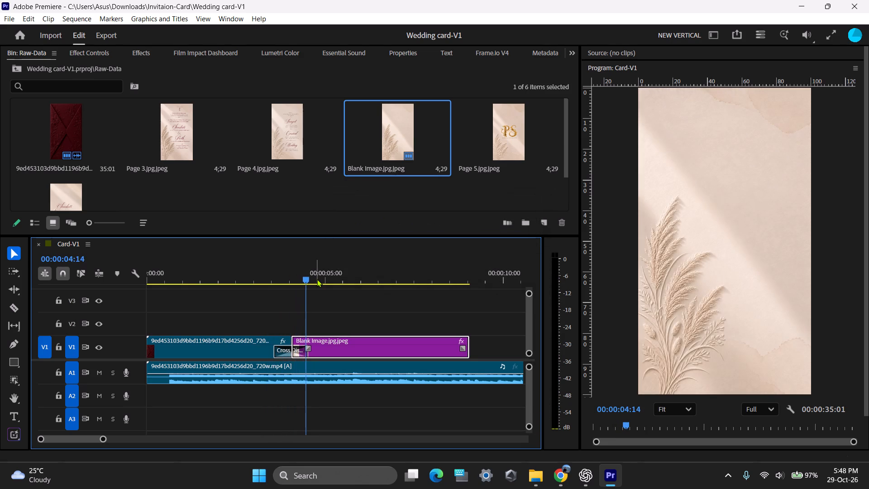
Extend the end of the Blank Image clip to the start of the second video clip on V1 and play across the join.
{"action": "type", "text": "--"}
{"action": "left_click_drag", "start_coordinate": [229, 341], "coordinate": [286, 344]}
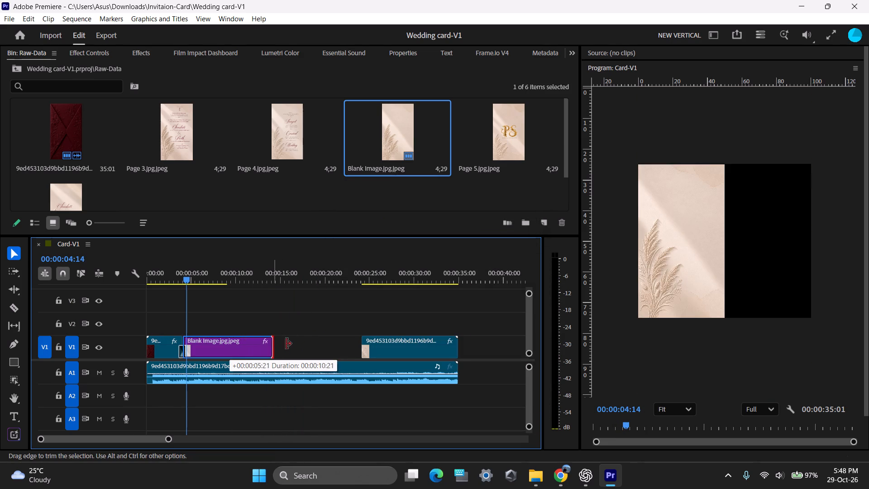
{"action": "left_click_drag", "start_coordinate": [286, 344], "coordinate": [360, 347]}
{"action": "left_click_drag", "start_coordinate": [346, 273], "coordinate": [351, 275]}
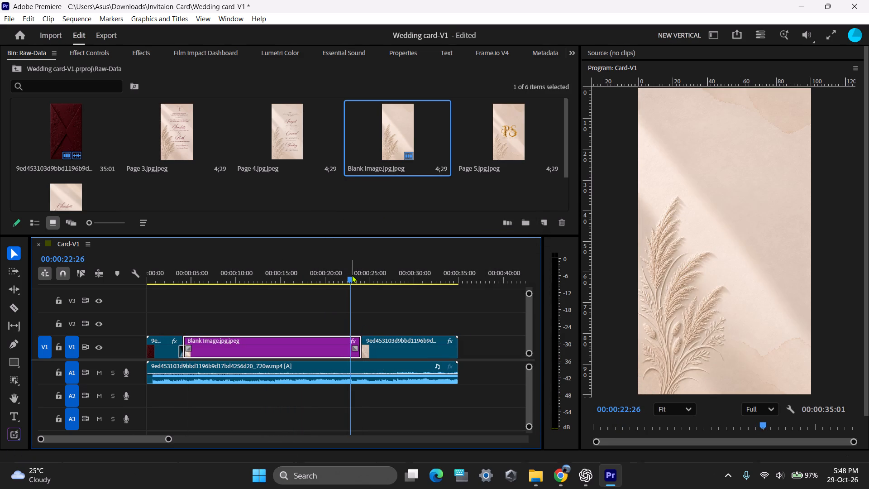
{"action": "key", "text": "space"}
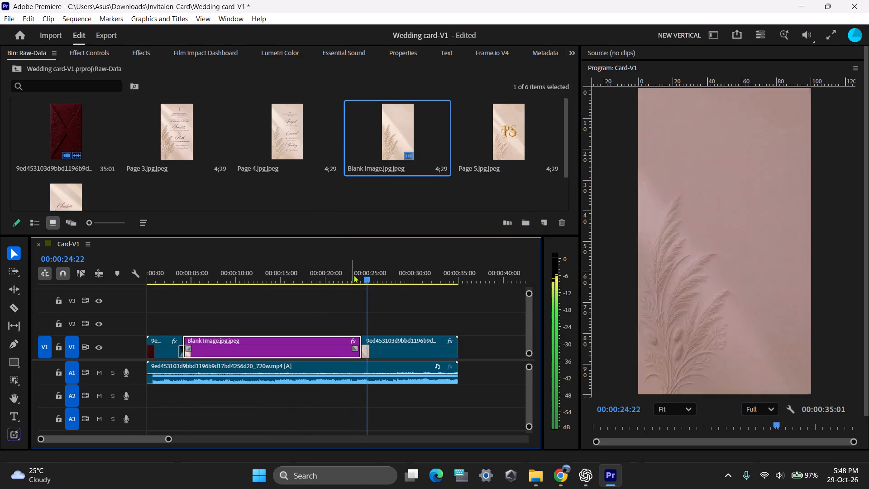
{"action": "key", "text": "space"}
Cut the second video clip on V1 at 00:00:25:27, after its RSVP page, and delete the short piece before the cut.
{"action": "type", "text": "=="}
{"action": "key", "text": "equal"}
{"action": "left_click_drag", "start_coordinate": [347, 265], "coordinate": [288, 278]}
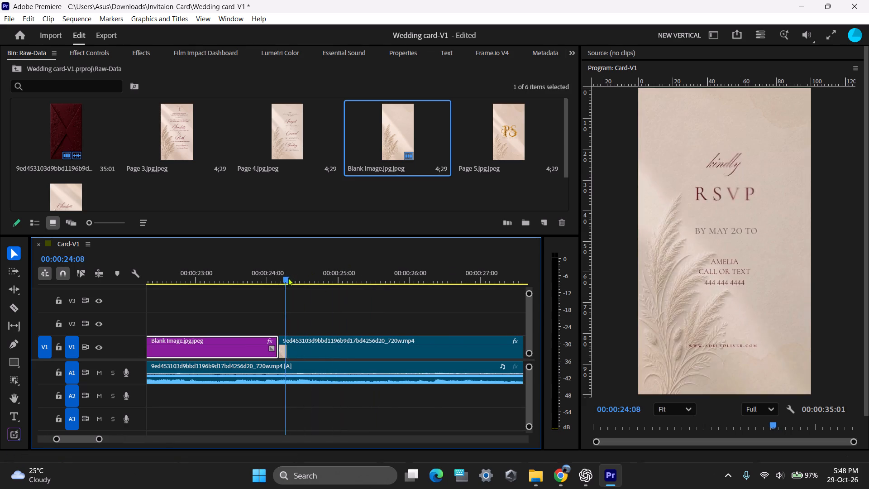
{"action": "left_click_drag", "start_coordinate": [288, 278], "coordinate": [381, 278]}
{"action": "type", "text": "--"}
{"action": "left_click", "coordinate": [352, 276]}
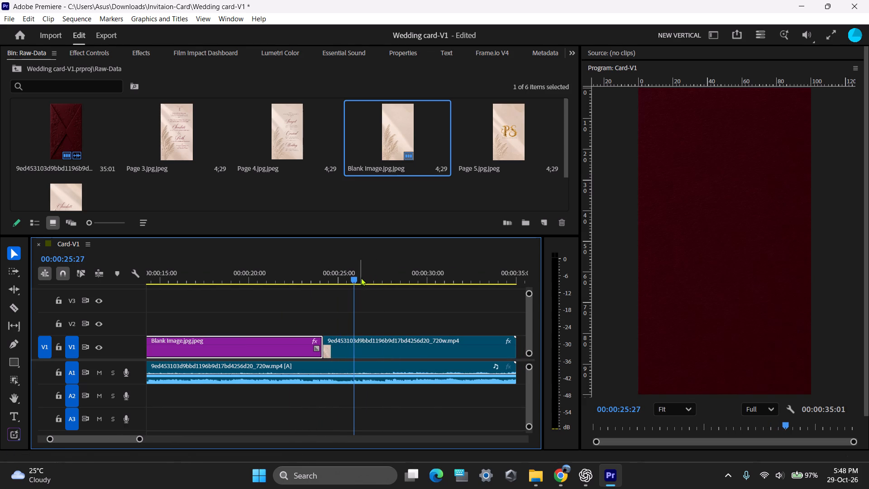
{"action": "key", "text": "c"}
{"action": "left_click", "coordinate": [354, 349]}
{"action": "key", "text": "v"}
{"action": "left_click", "coordinate": [343, 349]}
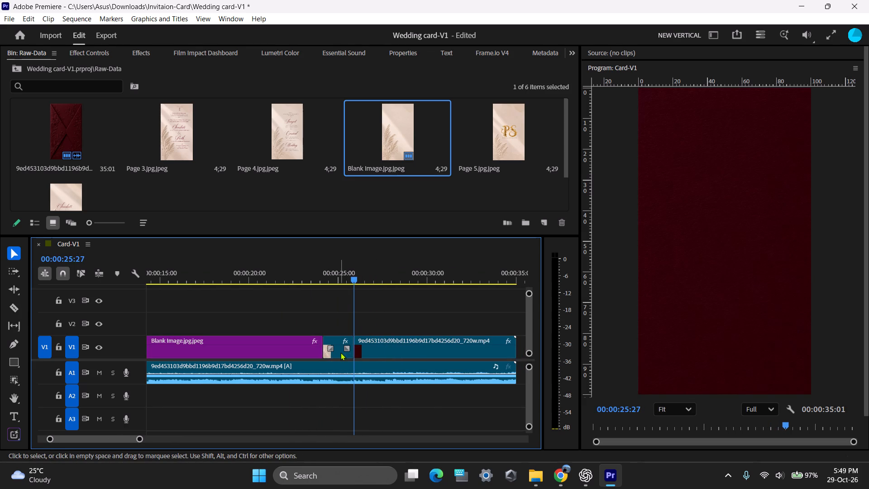
{"action": "left_click", "coordinate": [340, 352]}
{"action": "key", "text": "Delete"}
Extend the Blank Image clip to 00:00:25:27, closing the gap before the remaining video clip, and play across the join.
{"action": "left_click_drag", "start_coordinate": [324, 344], "coordinate": [352, 345]}
{"action": "left_click_drag", "start_coordinate": [349, 269], "coordinate": [329, 272]}
{"action": "key", "text": "space"}
{"action": "left_click_drag", "start_coordinate": [347, 263], "coordinate": [306, 274]}
Apply the default Cross Dissolve at the cut between the Blank Image clip and the final video clip.
{"action": "right_click", "coordinate": [353, 338]}
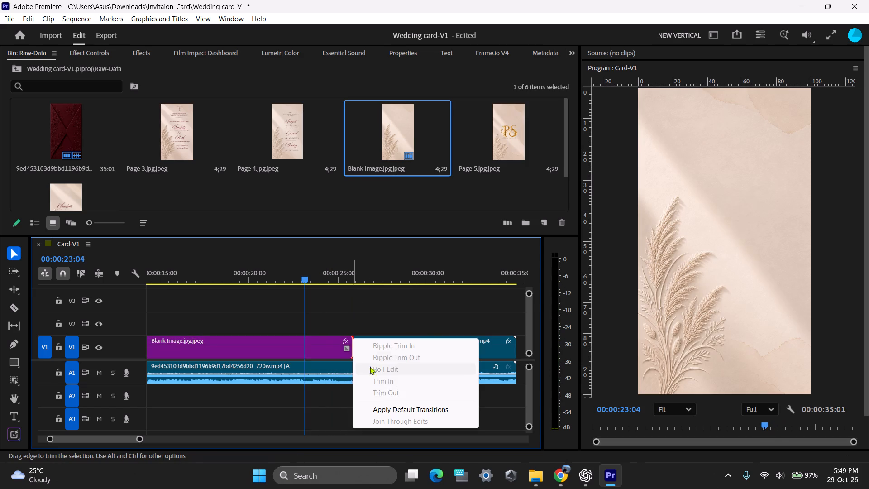
{"action": "left_click", "coordinate": [381, 407]}
{"action": "key", "text": "space"}
{"action": "key", "text": "space"}
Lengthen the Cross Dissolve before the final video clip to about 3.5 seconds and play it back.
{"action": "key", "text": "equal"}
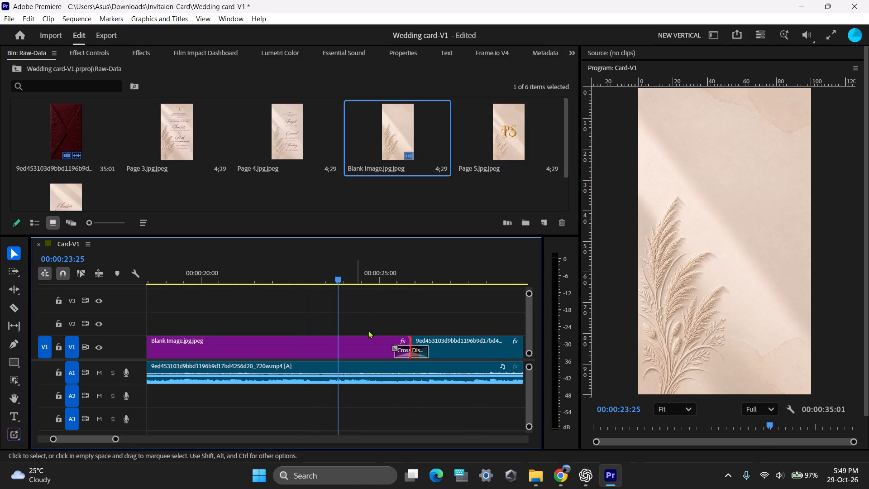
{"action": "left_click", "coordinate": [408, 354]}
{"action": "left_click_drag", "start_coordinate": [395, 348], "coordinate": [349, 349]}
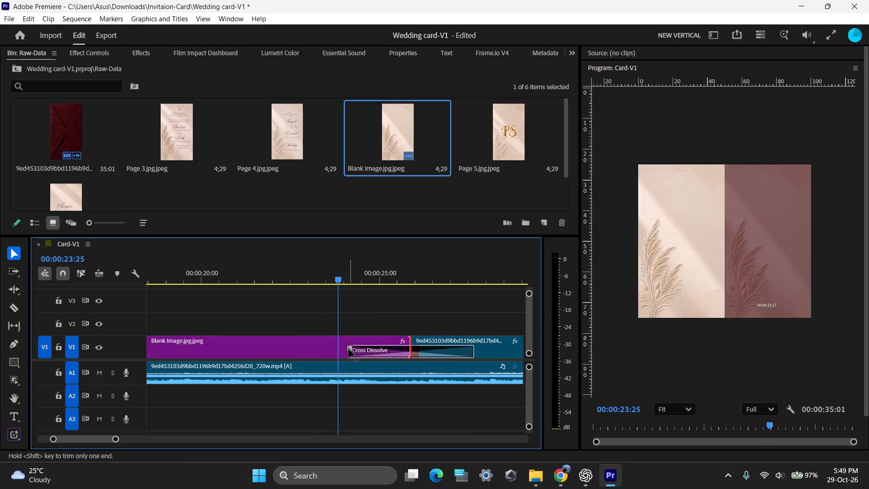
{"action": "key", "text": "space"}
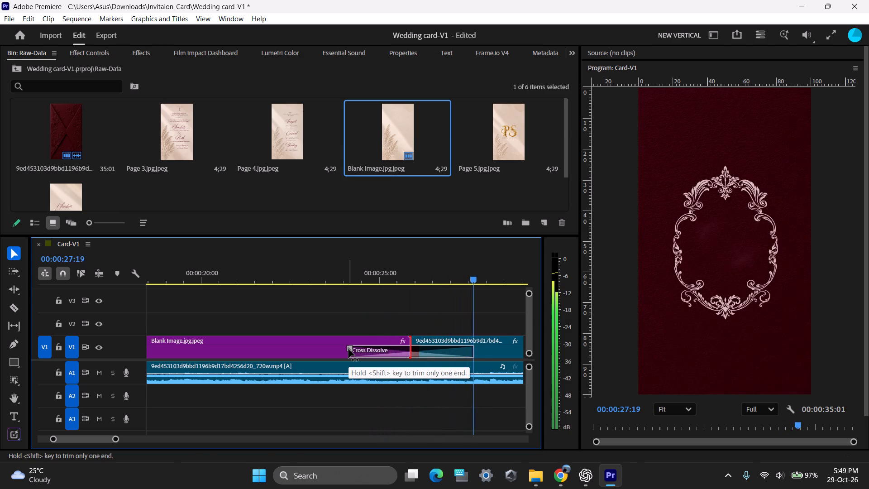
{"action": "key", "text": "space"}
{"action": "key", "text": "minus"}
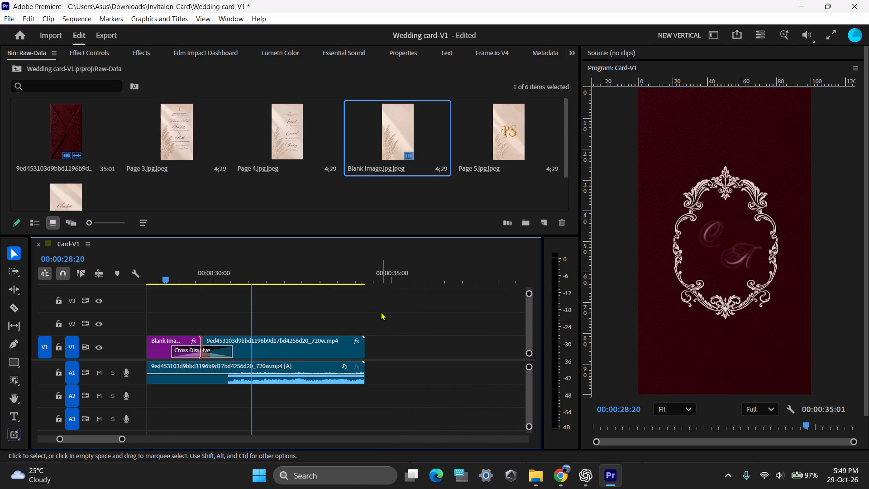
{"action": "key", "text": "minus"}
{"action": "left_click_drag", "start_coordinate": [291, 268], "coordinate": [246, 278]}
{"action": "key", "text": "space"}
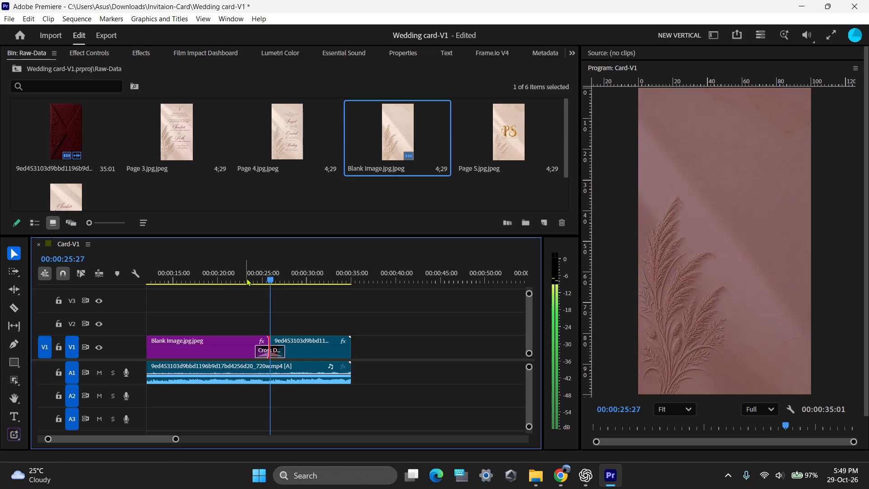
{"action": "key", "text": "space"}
Set the duration of the Cross Dissolve before the final video clip to about 2 seconds, preview it, and save the project.
{"action": "key", "text": "equal"}
{"action": "left_click_drag", "start_coordinate": [363, 348], "coordinate": [351, 350]}
{"action": "left_click_drag", "start_coordinate": [338, 277], "coordinate": [320, 282]}
{"action": "key", "text": "space"}
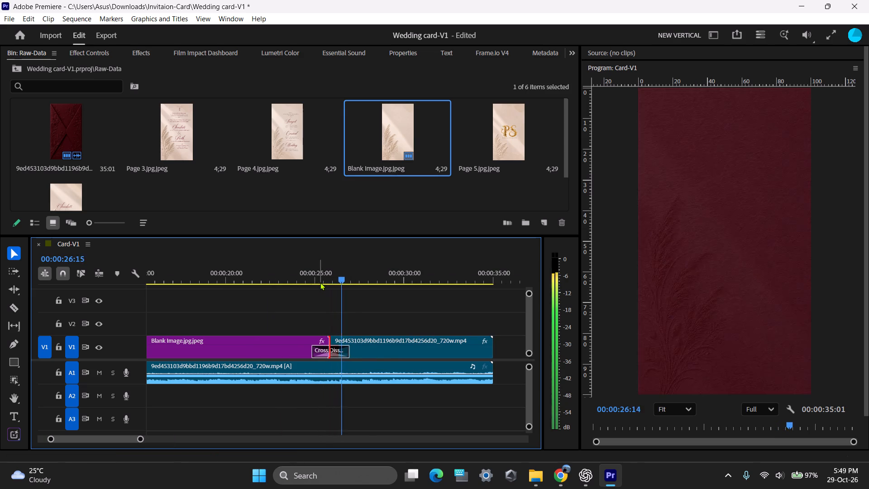
{"action": "key", "text": "space"}
{"action": "key", "text": "ctrl+s"}
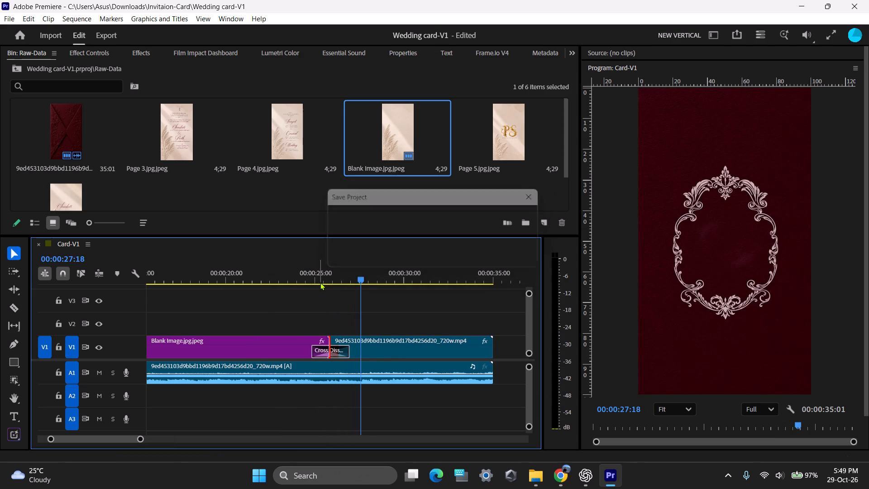
{"action": "key", "text": "space"}
{"action": "key", "text": "space"}
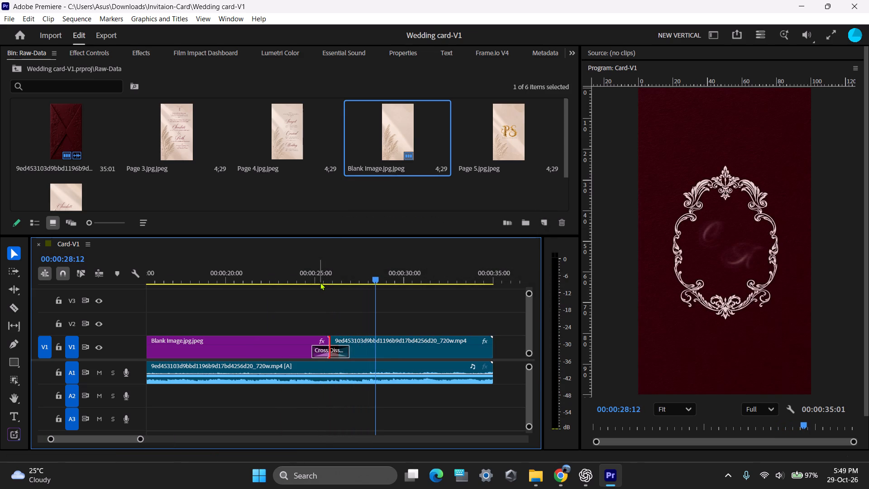
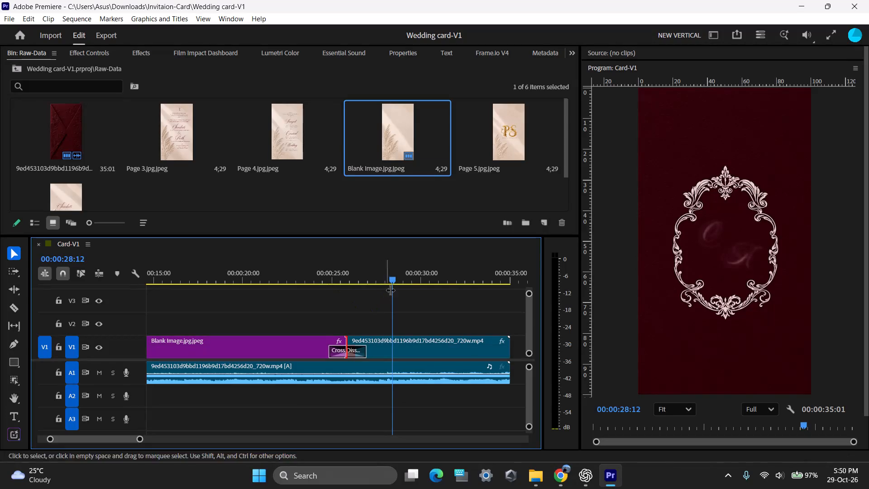
Play the sequence from the envelope opening through the first Cross Dissolve into the Blank Image clip, with the system volume lowered.
{"action": "key", "text": "space"}
{"action": "key", "text": "ctrl+s"}
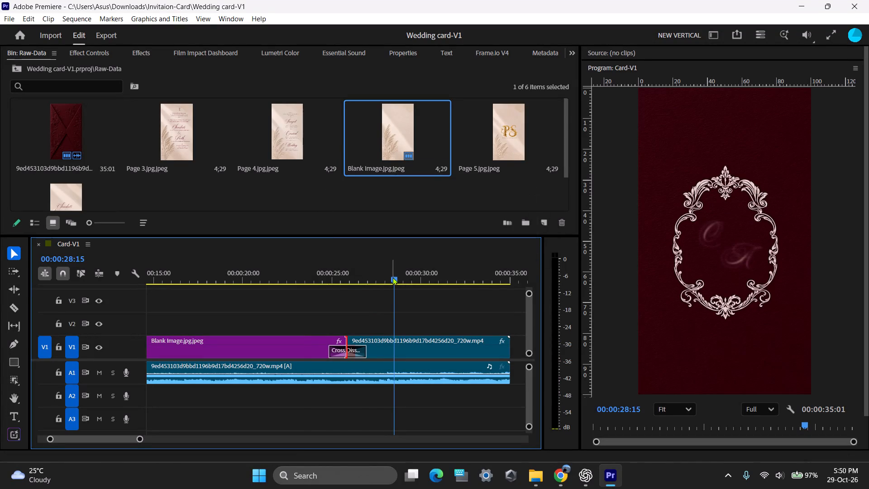
{"action": "left_click_drag", "start_coordinate": [394, 277], "coordinate": [311, 288]}
{"action": "key", "text": "space"}
{"action": "key", "text": "space"}
{"action": "key", "text": "minus"}
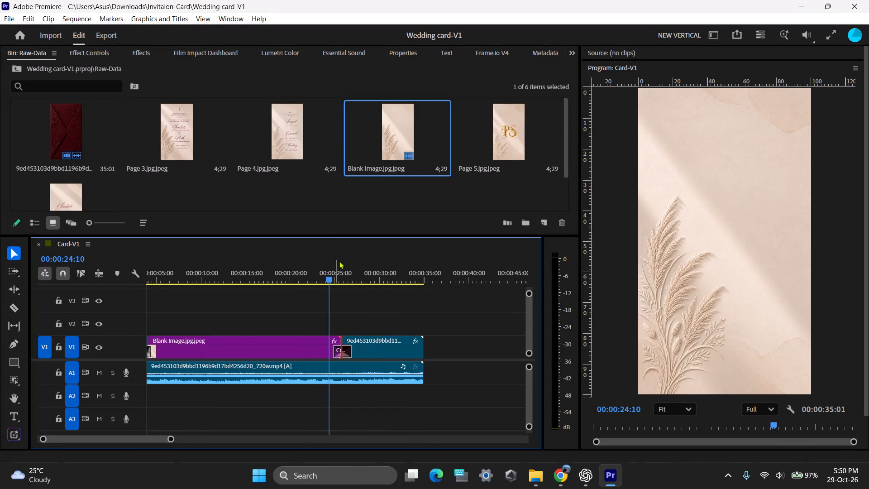
{"action": "left_click_drag", "start_coordinate": [330, 266], "coordinate": [170, 277]}
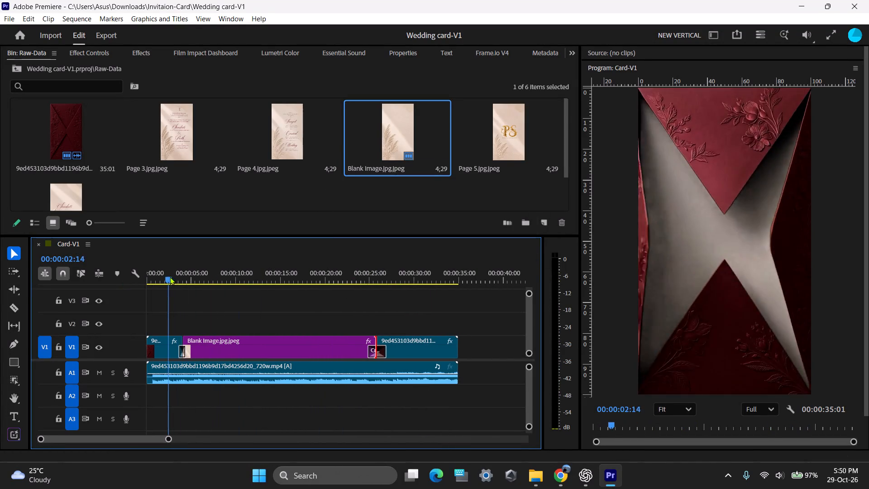
{"action": "left_click_drag", "start_coordinate": [170, 277], "coordinate": [163, 276]}
{"action": "key", "text": "space"}
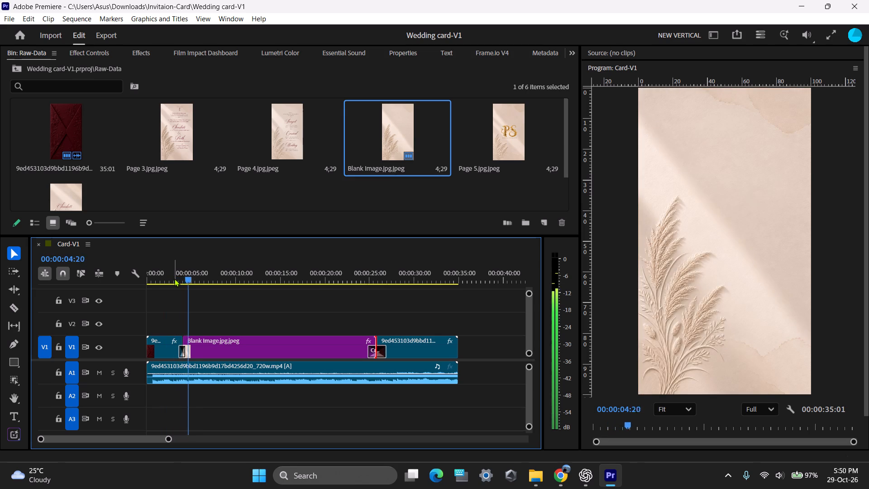
{"action": "key", "text": "space"}
{"action": "left_click_drag", "start_coordinate": [203, 271], "coordinate": [134, 283]}
{"action": "key", "text": "space"}
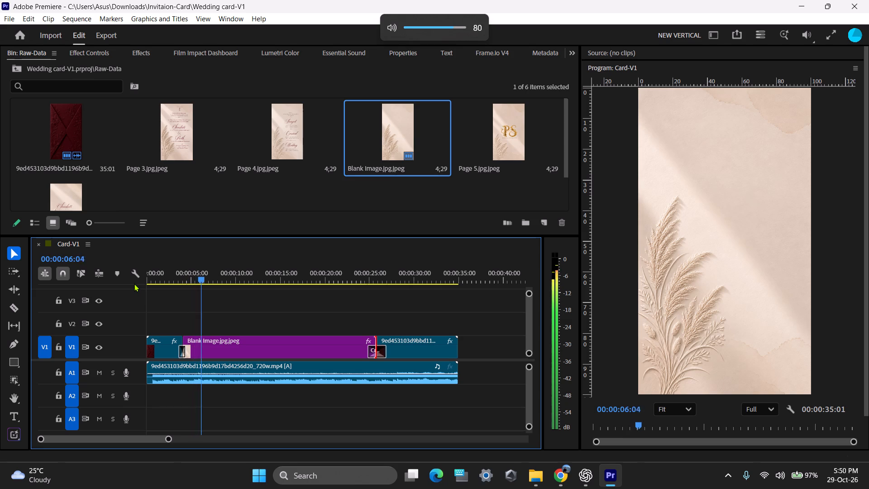
{"action": "left_click", "coordinate": [796, 479]}
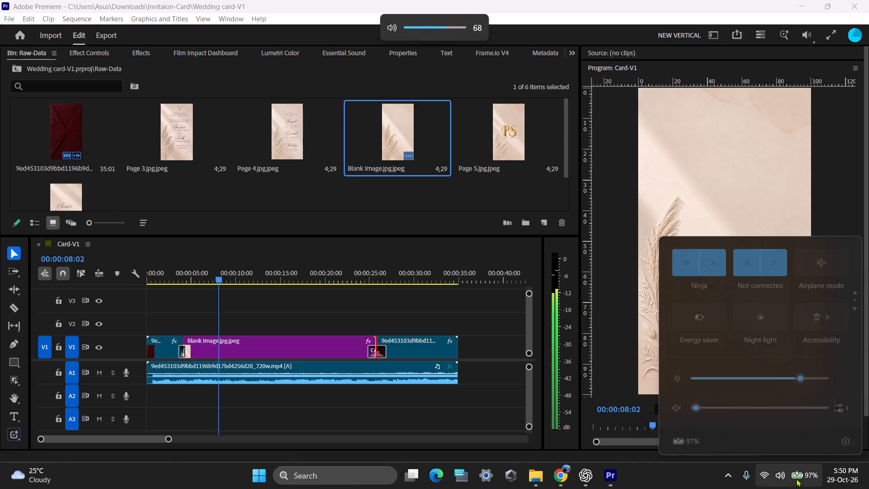
{"action": "left_click", "coordinate": [796, 479]}
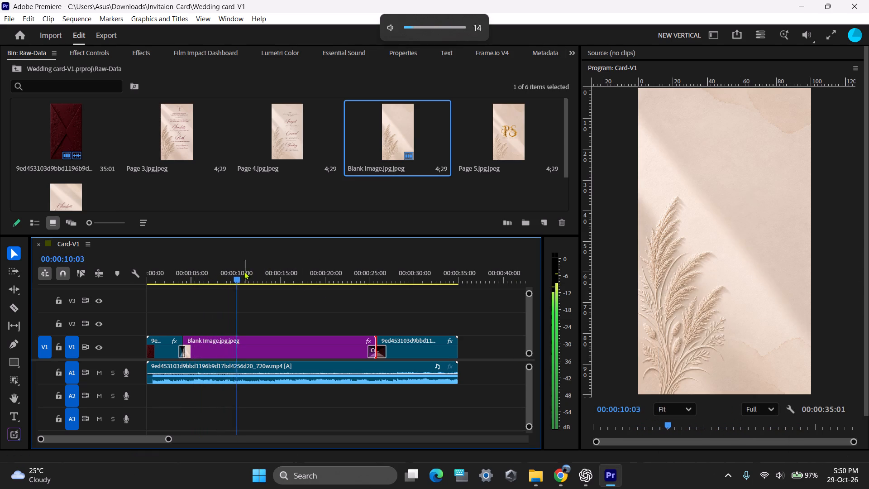
{"action": "key", "text": "space"}
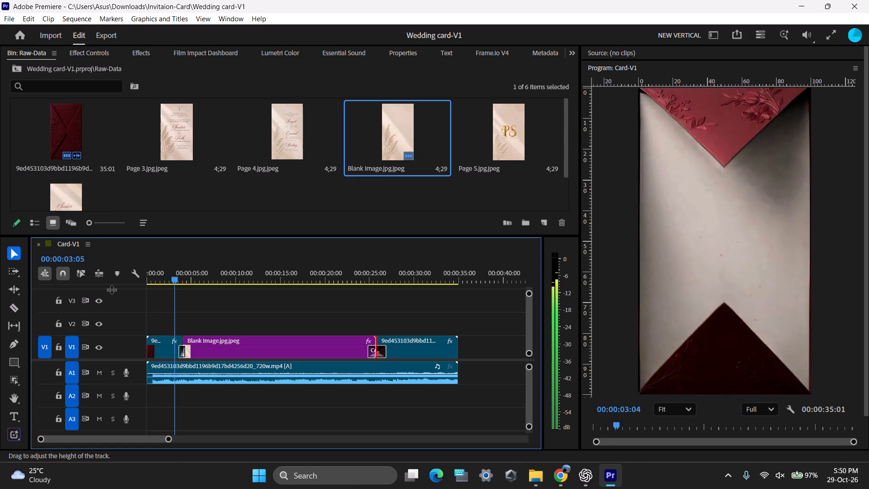
{"action": "key", "text": "space"}
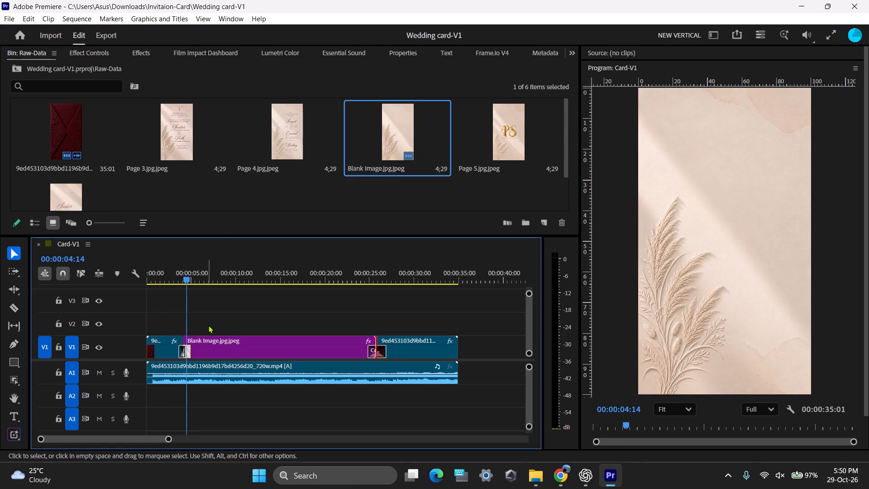
Duplicate the Blank Image clip from V1 onto V2 directly above the original, and play across its start.
{"action": "left_click_drag", "start_coordinate": [225, 349], "coordinate": [225, 332]}
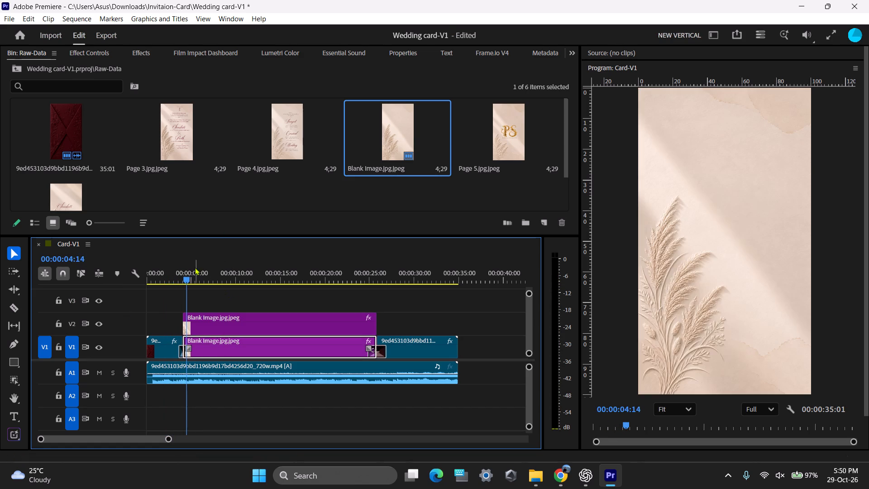
{"action": "left_click_drag", "start_coordinate": [191, 267], "coordinate": [181, 270]}
{"action": "key", "text": "space"}
{"action": "key", "text": "space"}
{"action": "left_click", "coordinate": [581, 471]}
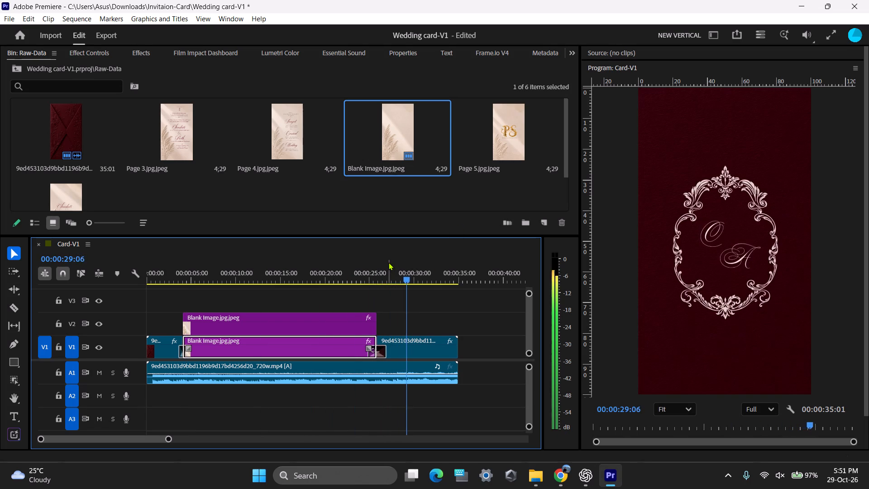
{"action": "key", "text": "space"}
{"action": "left_click_drag", "start_coordinate": [416, 269], "coordinate": [392, 276]}
{"action": "key", "text": "space"}
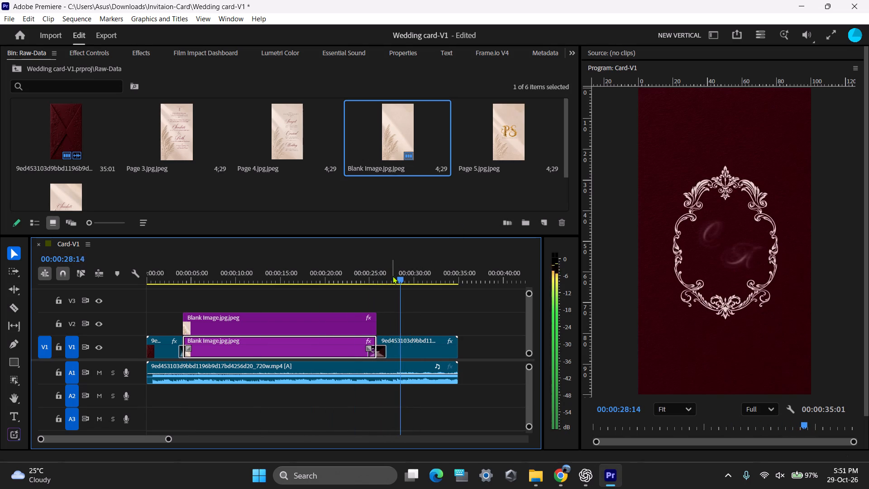
{"action": "key", "text": "space"}
{"action": "left_click_drag", "start_coordinate": [401, 276], "coordinate": [397, 277]}
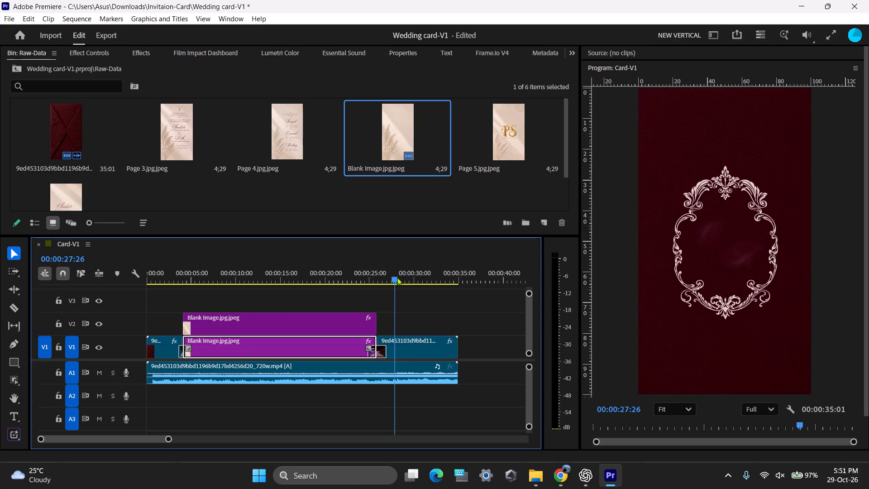
{"action": "key", "text": "Left"}
{"action": "key", "text": "Left"}
{"action": "key", "text": "Left"}
{"action": "key", "text": "Left"}
{"action": "key", "text": "Left"}
{"action": "key", "text": "Left"}
{"action": "key", "text": "Left"}
{"action": "key", "text": "Left"}
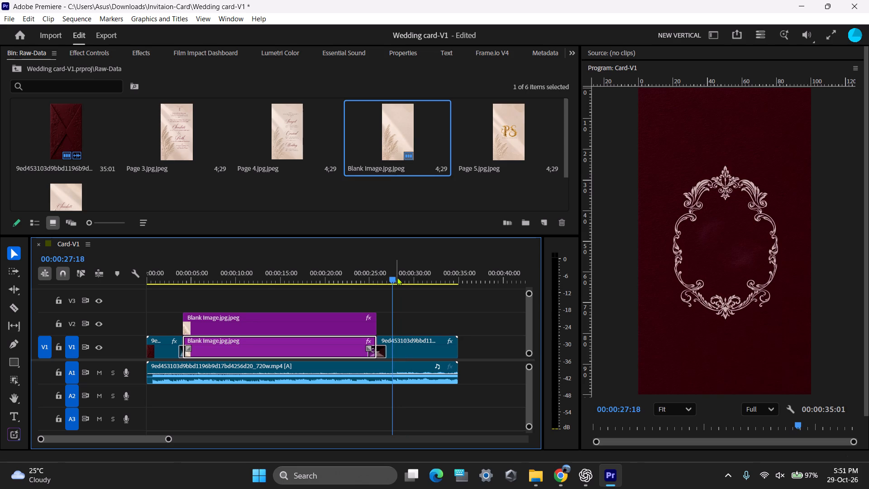
{"action": "key", "text": "Left"}
{"action": "key", "text": "Left"}
{"action": "key", "text": "Left"}
{"action": "key", "text": "Left"}
{"action": "key", "text": "Left"}
{"action": "key", "text": "Left"}
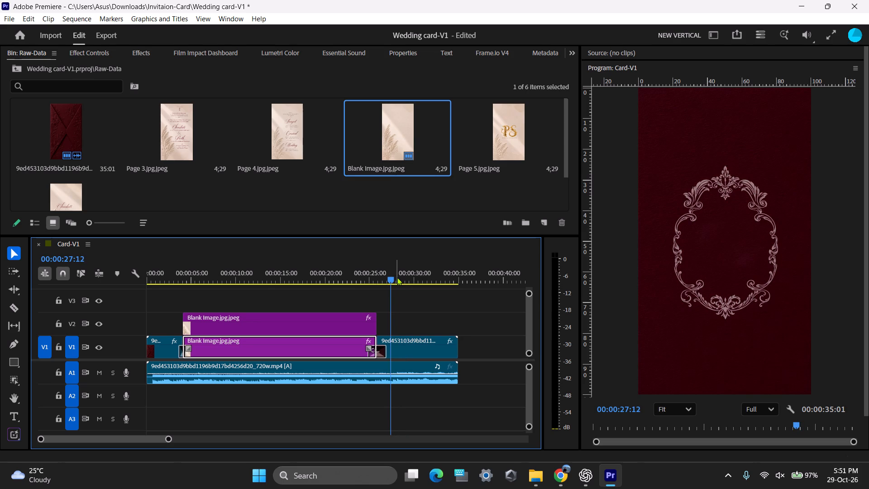
Save the project.
{"action": "key", "text": "ctrl+s"}
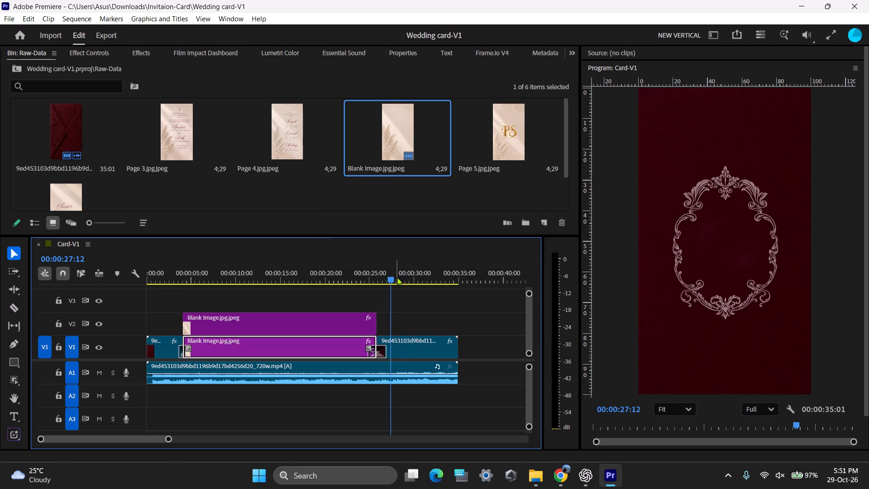
Split the final V1 video clip at 00:00:27:15, around where the initials start to fade in.
{"action": "left_click_drag", "start_coordinate": [389, 278], "coordinate": [374, 279]}
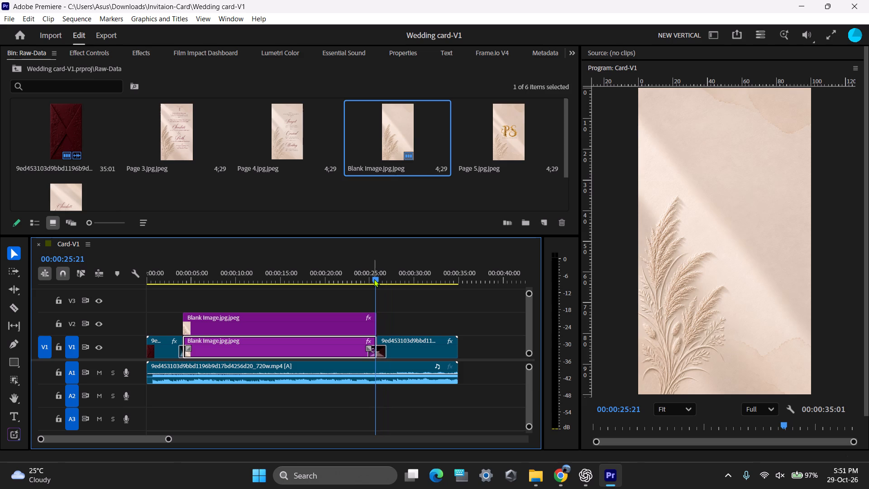
{"action": "key", "text": "Right"}
{"action": "key", "text": "Right"}
{"action": "key", "text": "Right"}
{"action": "key", "text": "Right"}
{"action": "key", "text": "Right"}
{"action": "key", "text": "Right"}
{"action": "key", "text": "Right"}
{"action": "key", "text": "Right"}
{"action": "key", "text": "Right"}
{"action": "key", "text": "Right"}
{"action": "key", "text": "Right"}
{"action": "key", "text": "Right"}
{"action": "key", "text": "Right"}
{"action": "key", "text": "Right"}
{"action": "key", "text": "Right"}
{"action": "key", "text": "Right"}
{"action": "key", "text": "Right"}
{"action": "key", "text": "Right"}
{"action": "key", "text": "Right"}
{"action": "key", "text": "Right"}
{"action": "key", "text": "Right"}
{"action": "key", "text": "Right"}
{"action": "key", "text": "Right"}
{"action": "key", "text": "Right"}
{"action": "key", "text": "Right"}
{"action": "key", "text": "Right"}
{"action": "key", "text": "Right"}
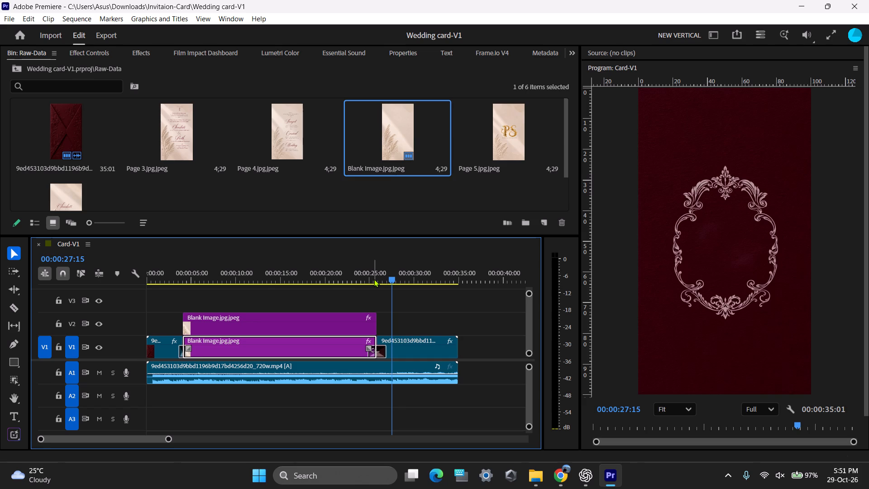
{"action": "type", "text": "=="}
{"action": "key", "text": "c"}
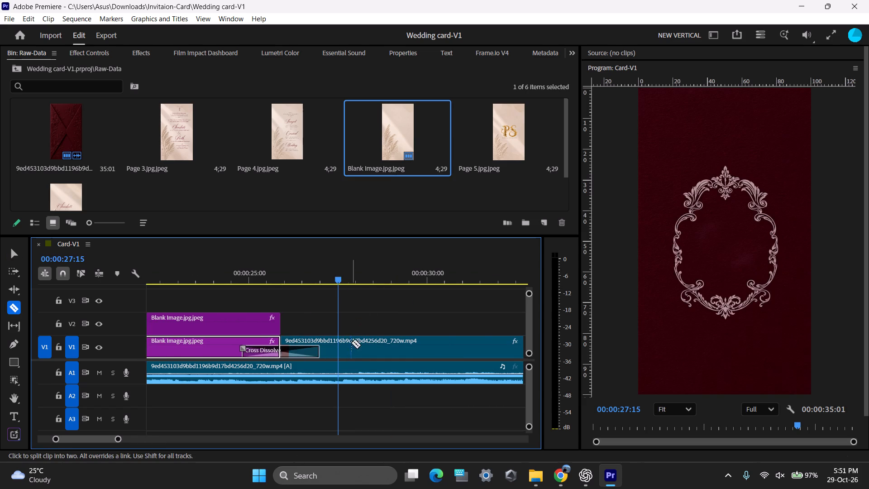
{"action": "left_click", "coordinate": [339, 349]}
{"action": "key", "text": "ctrl+v"}
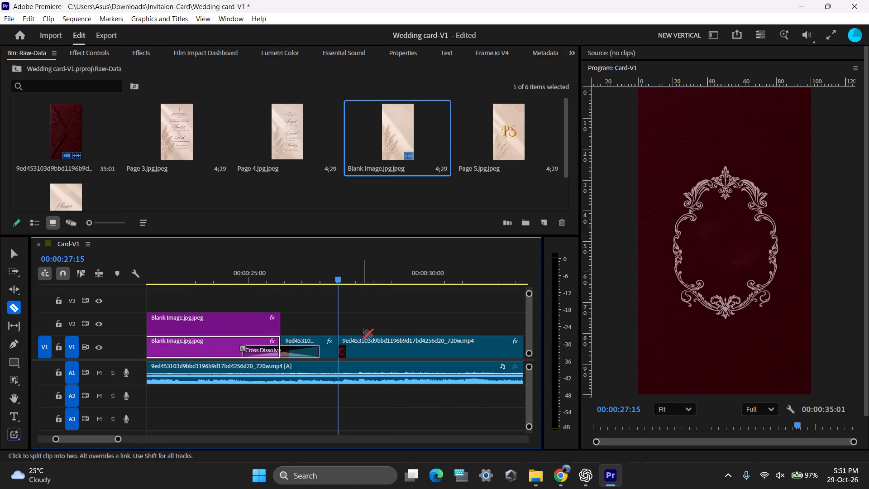
Delete the part of the final V1 video clip after the split, keeping the audio, and play across the new end.
{"action": "key", "text": "v"}
{"action": "left_click", "coordinate": [388, 352]}
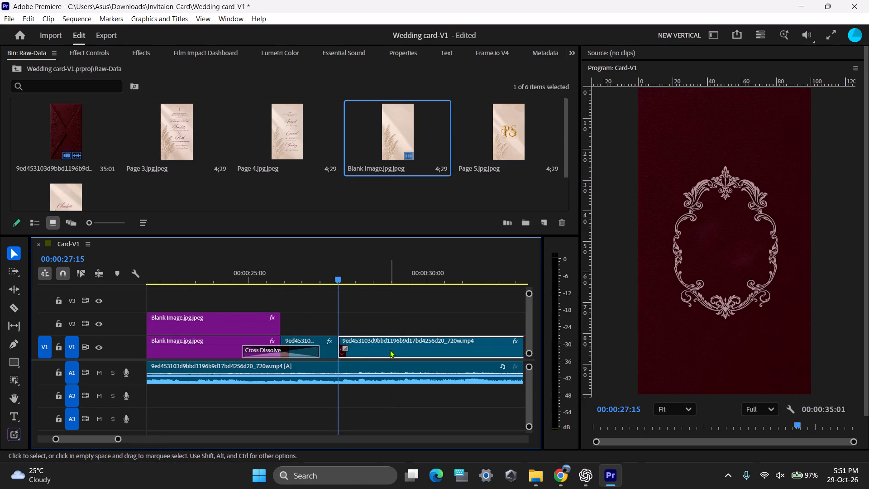
{"action": "key", "text": "Delete"}
{"action": "left_click_drag", "start_coordinate": [344, 273], "coordinate": [330, 277]}
{"action": "key", "text": "space"}
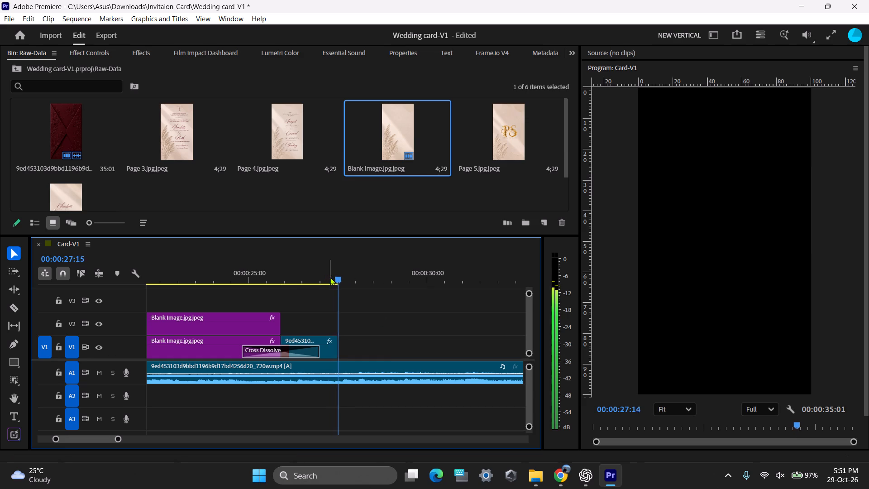
{"action": "key", "text": "space"}
{"action": "left_click_drag", "start_coordinate": [349, 280], "coordinate": [334, 283]}
{"action": "key", "text": "space"}
{"action": "key", "text": "space"}
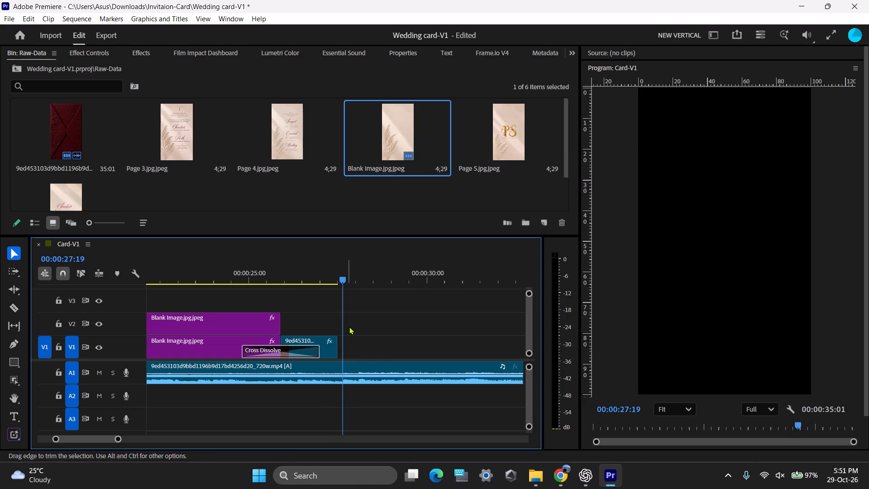
Restore the deleted end part of the final V1 video clip and rejoin the two parts at the through edit.
{"action": "key", "text": "ctrl+z"}
{"action": "left_click", "coordinate": [342, 275]}
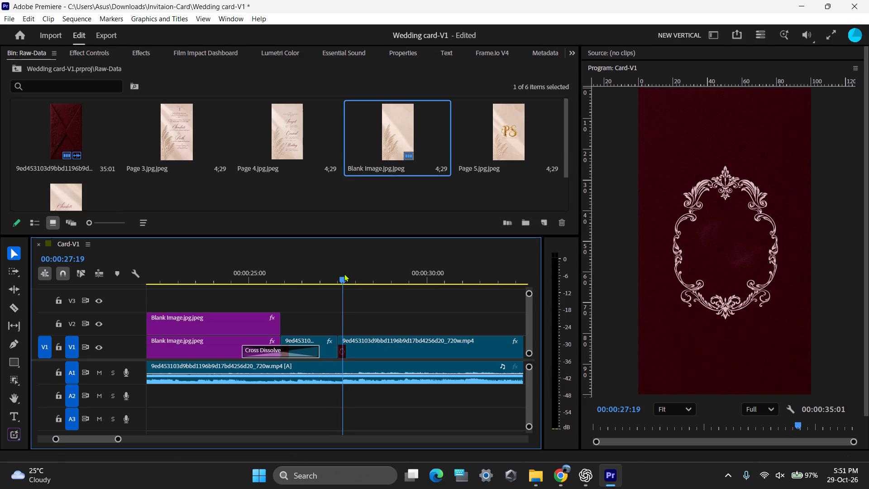
{"action": "key", "text": "equal"}
{"action": "left_click", "coordinate": [340, 277]}
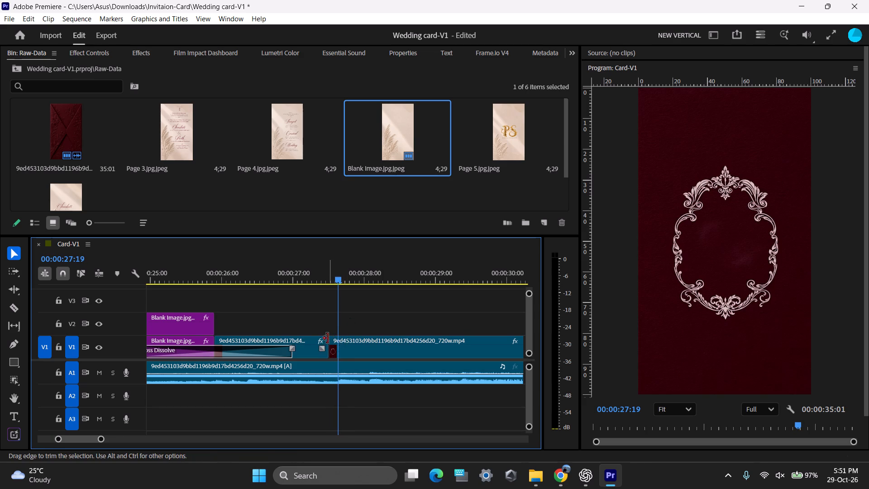
{"action": "left_click_drag", "start_coordinate": [337, 280], "coordinate": [326, 283]}
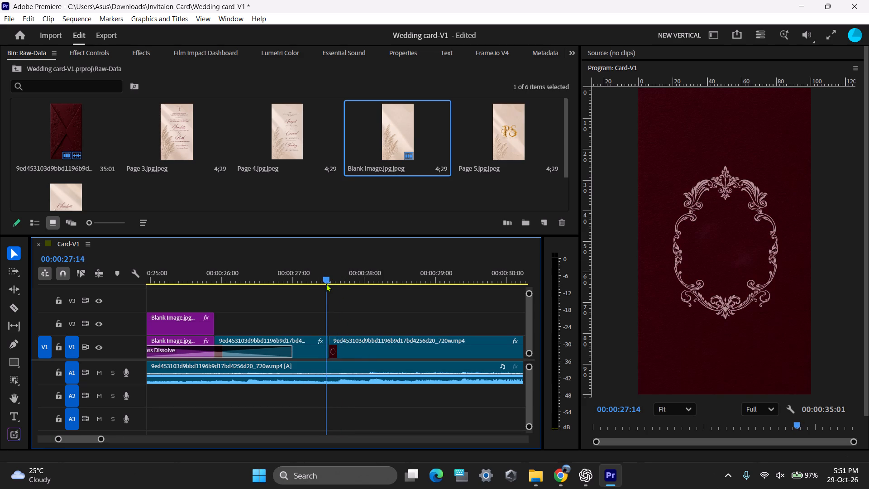
{"action": "left_click_drag", "start_coordinate": [326, 283], "coordinate": [343, 284]}
{"action": "right_click", "coordinate": [330, 340]}
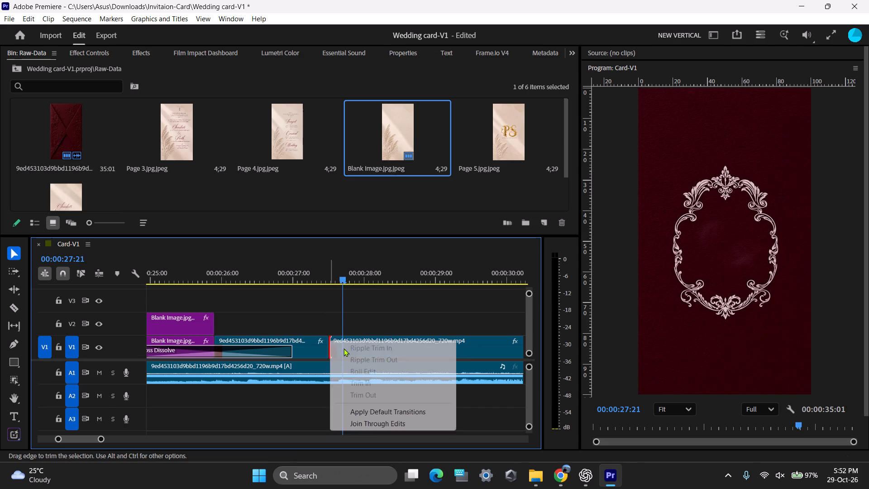
{"action": "left_click", "coordinate": [355, 418]}
Split the final V1 video clip at 00:00:27:21 and delete the part after the cut, keeping the audio.
{"action": "key", "text": "c"}
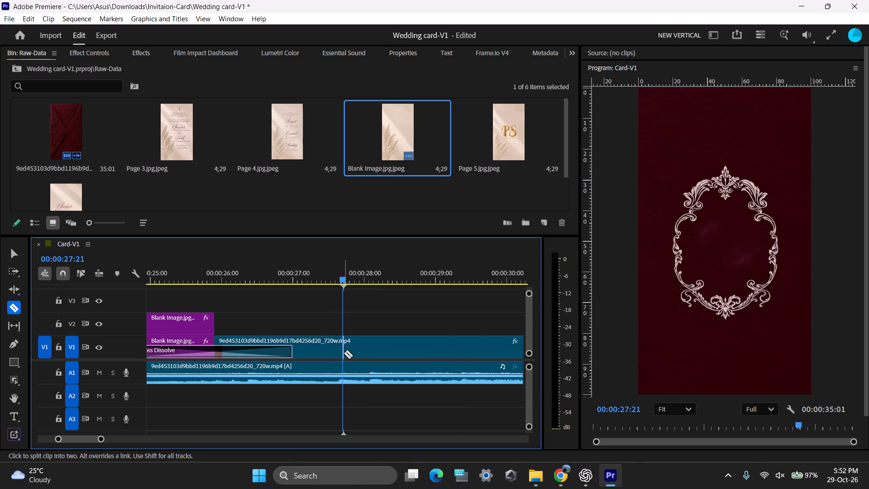
{"action": "left_click", "coordinate": [344, 353]}
{"action": "key", "text": "b"}
{"action": "left_click", "coordinate": [367, 350]}
{"action": "key", "text": "Delete"}
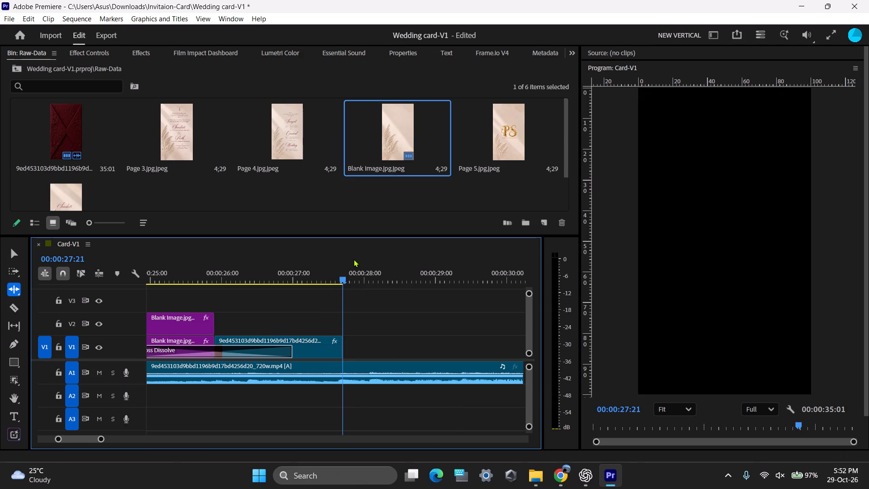
Add a frame hold to the final V1 video clip at 00:00:27:19, where the oval frame has no legible initials.
{"action": "left_click_drag", "start_coordinate": [344, 271], "coordinate": [338, 276]}
{"action": "left_click", "coordinate": [328, 347]}
{"action": "right_click", "coordinate": [328, 347]}
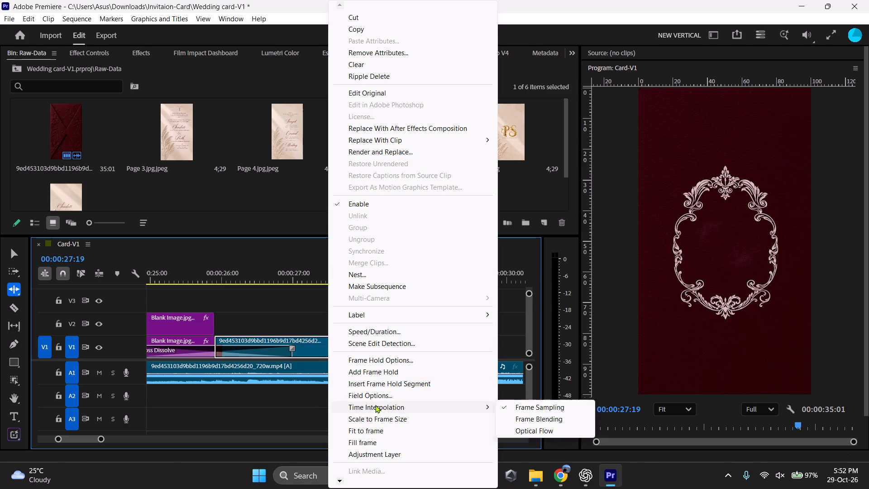
{"action": "left_click", "coordinate": [376, 372]}
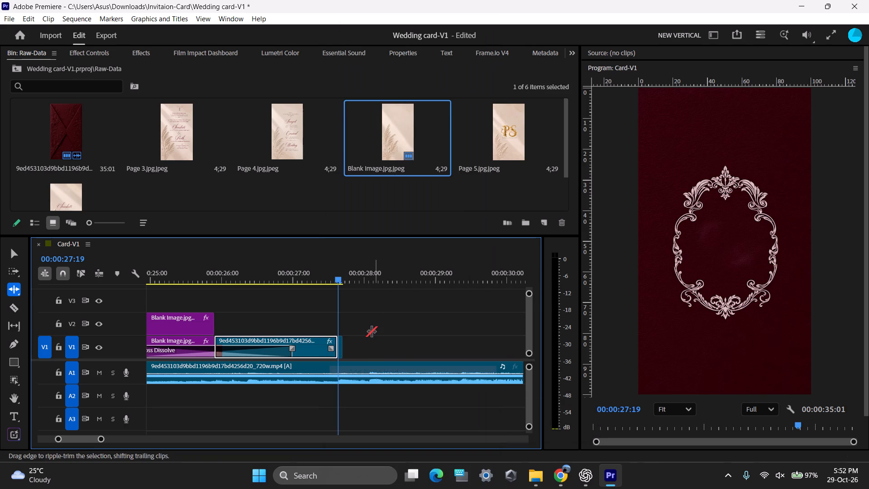
Extend the held frame on V1 to the end of the A1 audio and save the project.
{"action": "key", "text": "equal"}
{"action": "left_click_drag", "start_coordinate": [347, 346], "coordinate": [450, 341]}
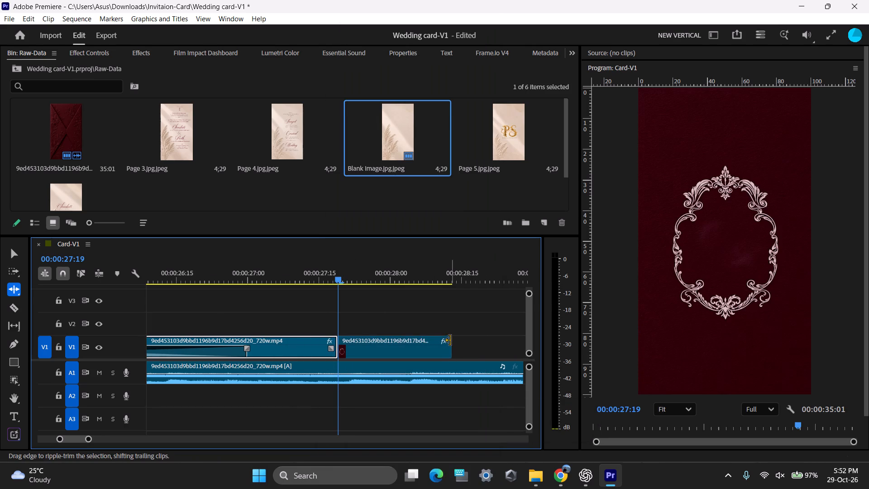
{"action": "key", "text": "minus"}
{"action": "left_click_drag", "start_coordinate": [395, 346], "coordinate": [484, 344]}
{"action": "key", "text": "minus"}
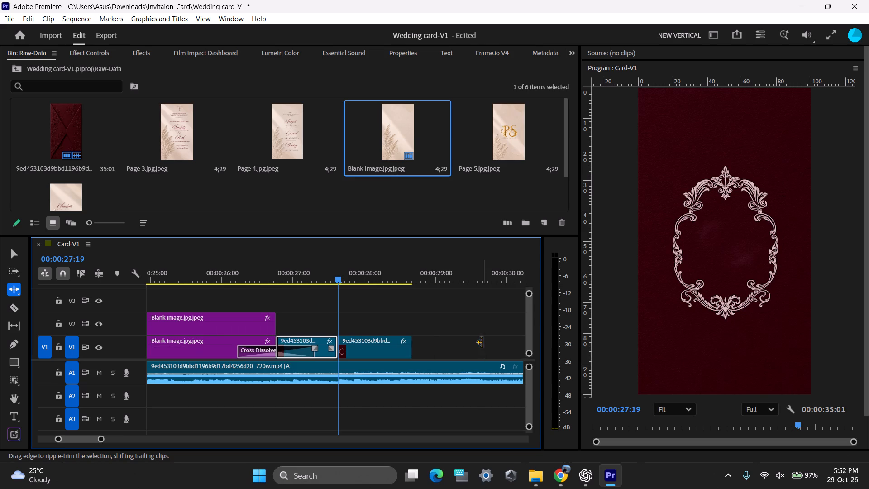
{"action": "key", "text": "minus"}
{"action": "left_click_drag", "start_coordinate": [375, 344], "coordinate": [454, 343]}
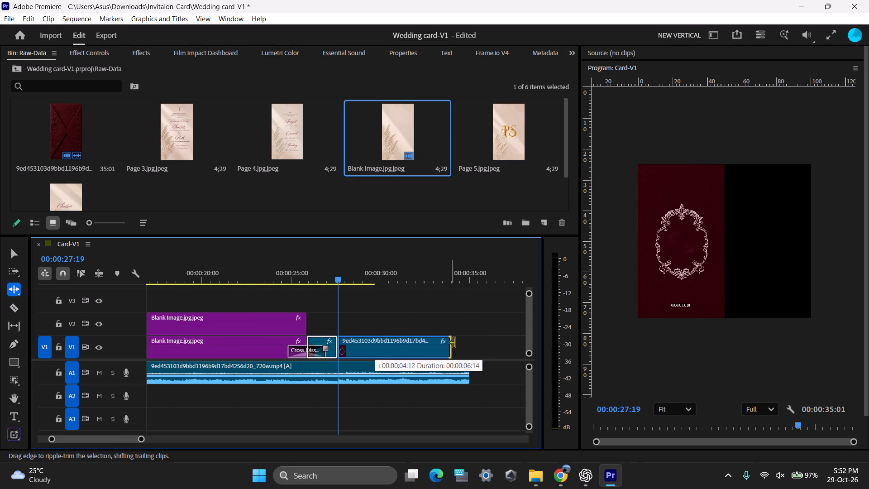
{"action": "left_click_drag", "start_coordinate": [454, 343], "coordinate": [467, 343]}
{"action": "key", "text": "ctrl+s"}
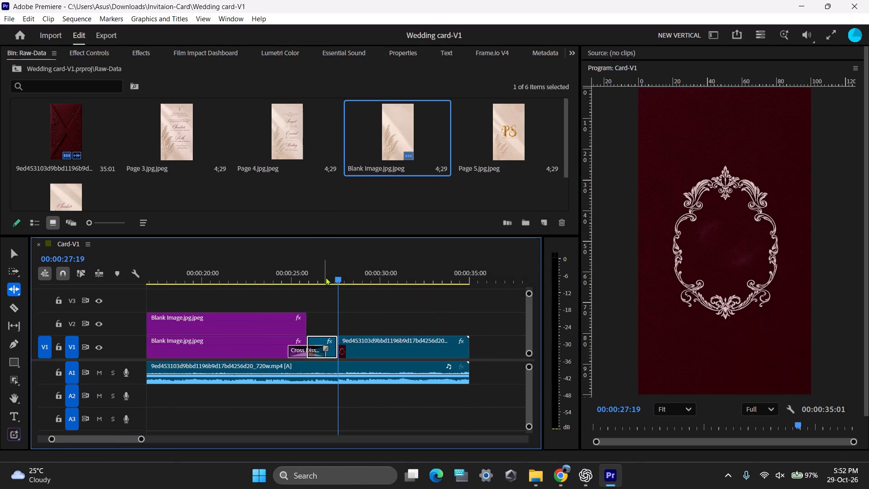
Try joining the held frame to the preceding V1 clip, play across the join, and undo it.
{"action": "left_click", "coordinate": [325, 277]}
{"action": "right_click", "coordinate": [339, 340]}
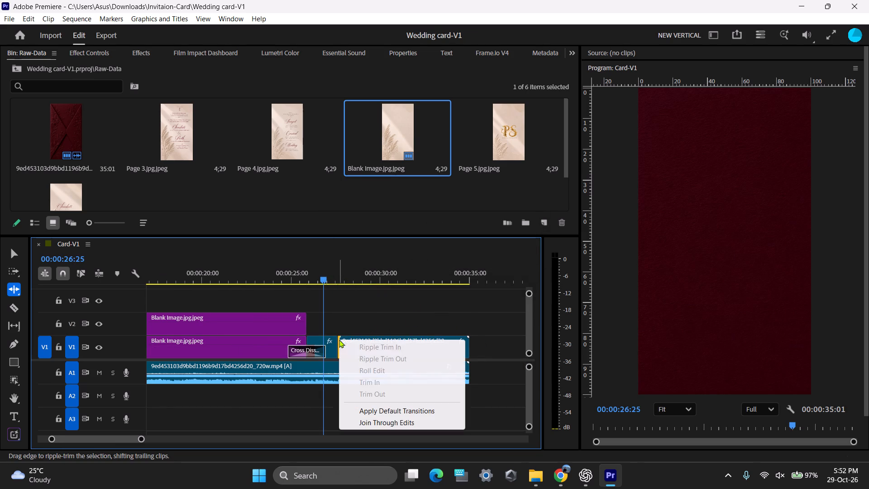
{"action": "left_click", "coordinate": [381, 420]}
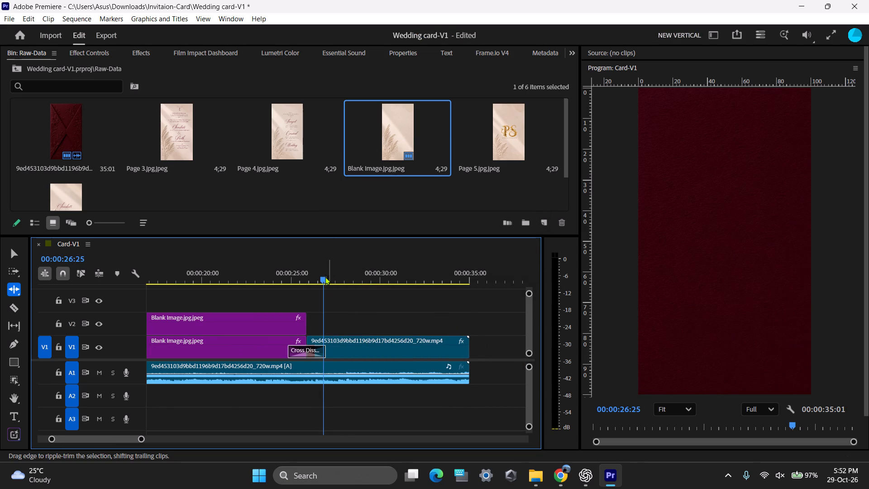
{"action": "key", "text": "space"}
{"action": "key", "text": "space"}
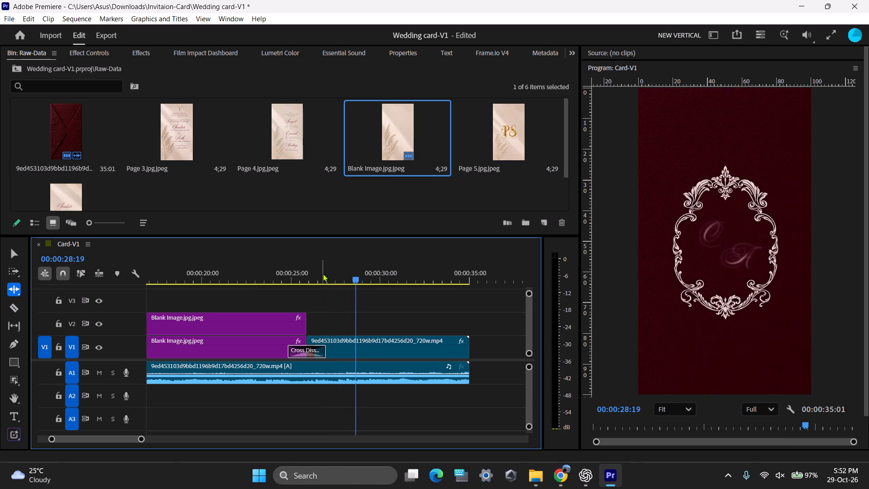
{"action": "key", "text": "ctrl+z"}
Play through the held closing shot to check that the oval frame stays free of initials, saving the project.
{"action": "key", "text": "space"}
{"action": "key", "text": "space"}
{"action": "key", "text": "space"}
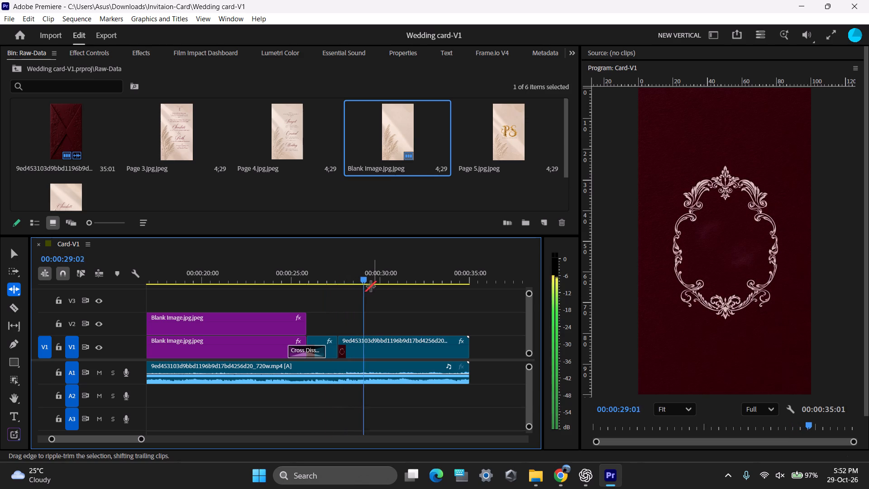
{"action": "key", "text": "ctrl+s"}
{"action": "key", "text": "space"}
{"action": "key", "text": "space"}
{"action": "key", "text": "space"}
{"action": "key", "text": "space"}
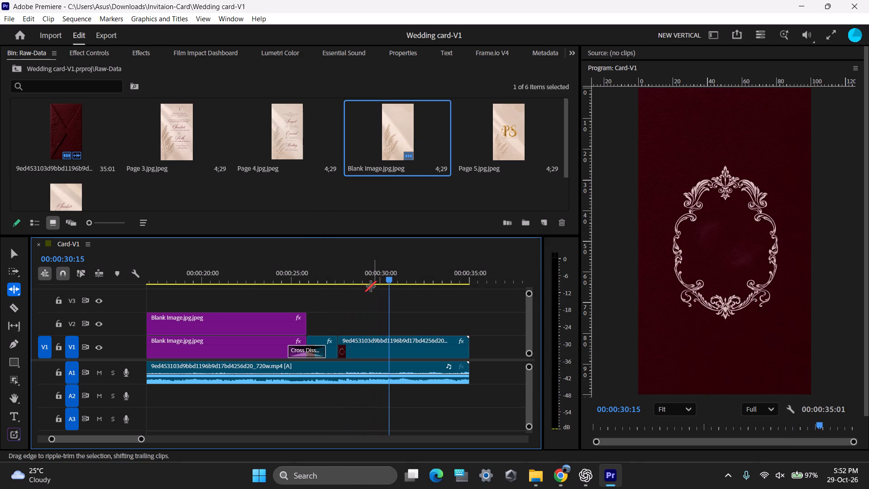
{"action": "key", "text": "ctrl+s"}
{"action": "key", "text": "ctrl+space"}
{"action": "key", "text": "space"}
{"action": "key", "text": "v"}
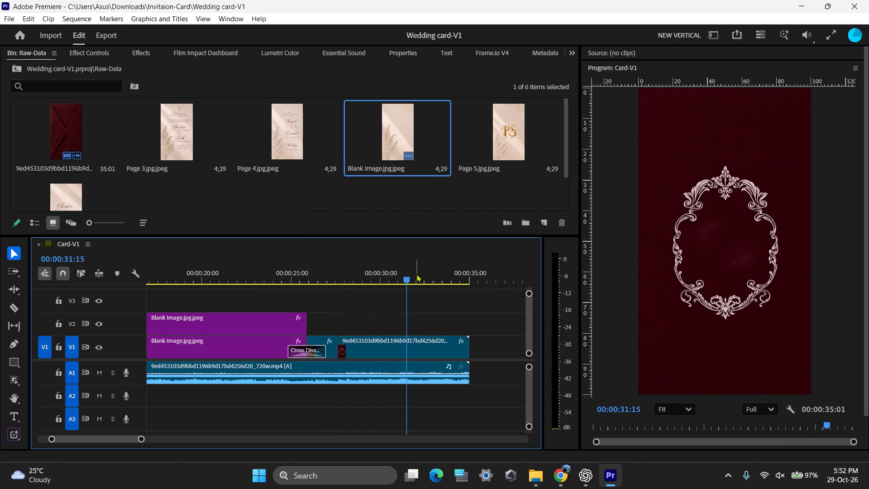
{"action": "key", "text": "space"}
{"action": "key", "text": "space"}
Apply the default Cross Dissolve to the end of the held closing clip, play the fade-out, and save the project.
{"action": "left_click", "coordinate": [449, 348]}
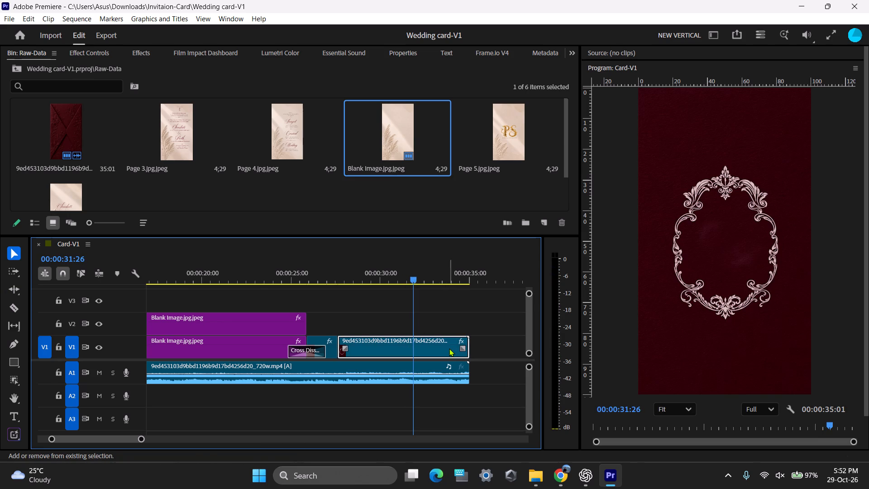
{"action": "key", "text": "shift+d"}
{"action": "key", "text": "space"}
{"action": "left_click_drag", "start_coordinate": [430, 267], "coordinate": [450, 268]}
{"action": "key", "text": "space"}
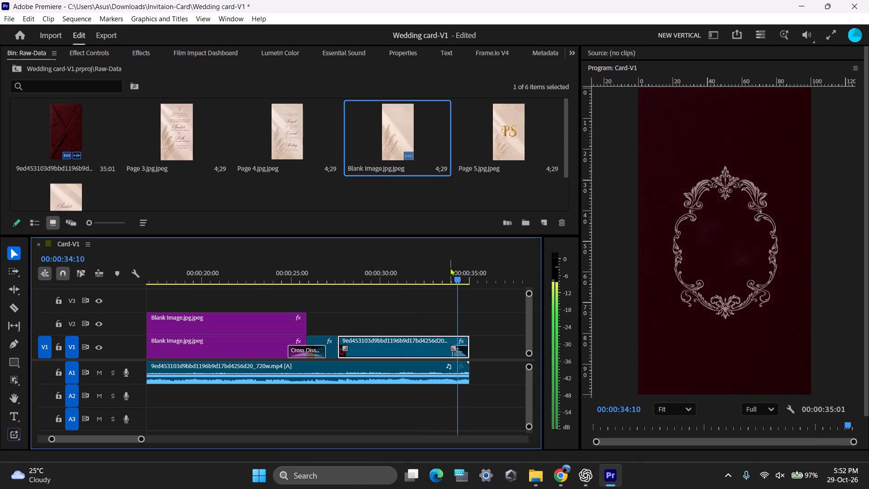
{"action": "key", "text": "space"}
{"action": "key", "text": "ctrl+s"}
{"action": "key", "text": "ctrl+space"}
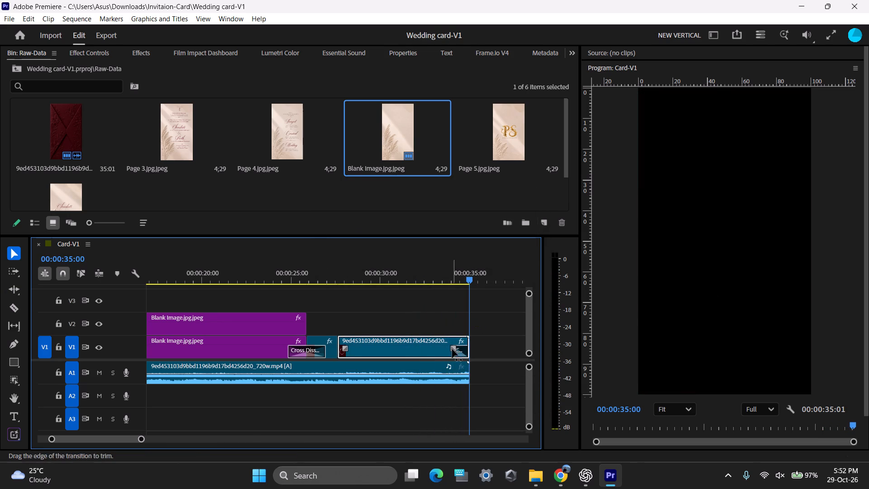
Lengthen the closing Cross Dissolve to start at about 00:00:33, play the slower fade-out, and save the project.
{"action": "left_click_drag", "start_coordinate": [451, 343], "coordinate": [430, 344]}
{"action": "key", "text": "ctrl+z"}
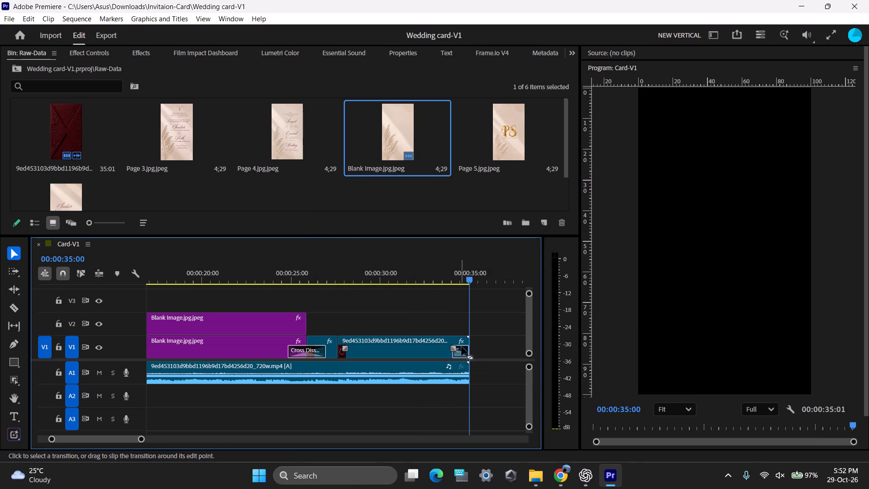
{"action": "left_click_drag", "start_coordinate": [455, 348], "coordinate": [440, 349]}
{"action": "left_click_drag", "start_coordinate": [454, 271], "coordinate": [426, 277]}
{"action": "key", "text": "space"}
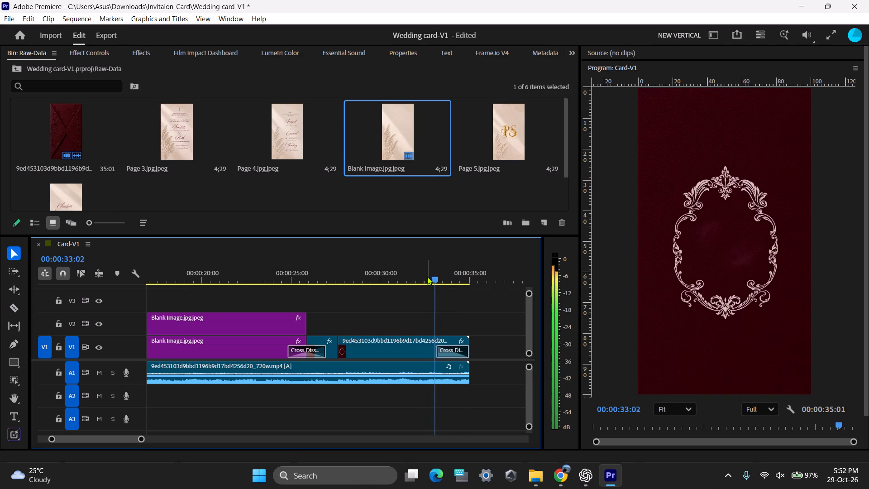
{"action": "key", "text": "space"}
{"action": "key", "text": "ctrl+a"}
{"action": "key", "text": "ctrl+s"}
{"action": "key", "text": "space"}
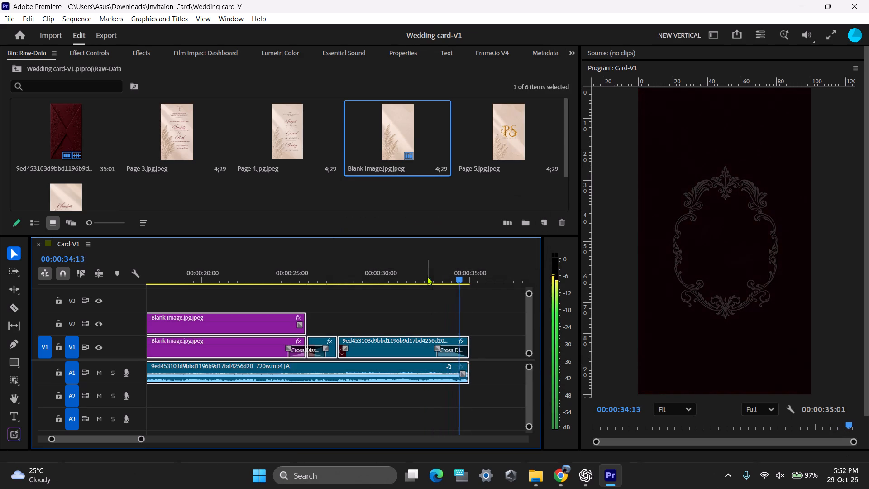
{"action": "key", "text": "space"}
{"action": "left_click_drag", "start_coordinate": [464, 273], "coordinate": [415, 283]}
{"action": "left_click", "coordinate": [452, 315]}
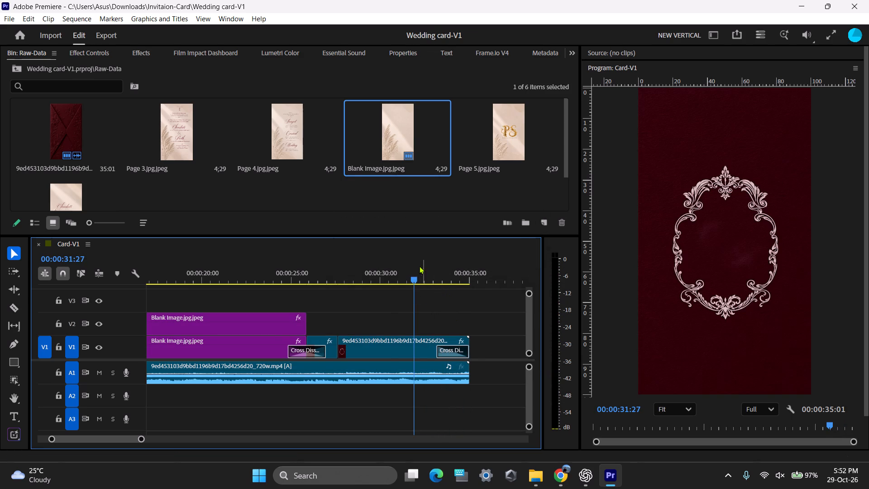
{"action": "left_click_drag", "start_coordinate": [418, 268], "coordinate": [347, 278]}
{"action": "key", "text": "minus"}
{"action": "left_click_drag", "start_coordinate": [345, 275], "coordinate": [293, 282]}
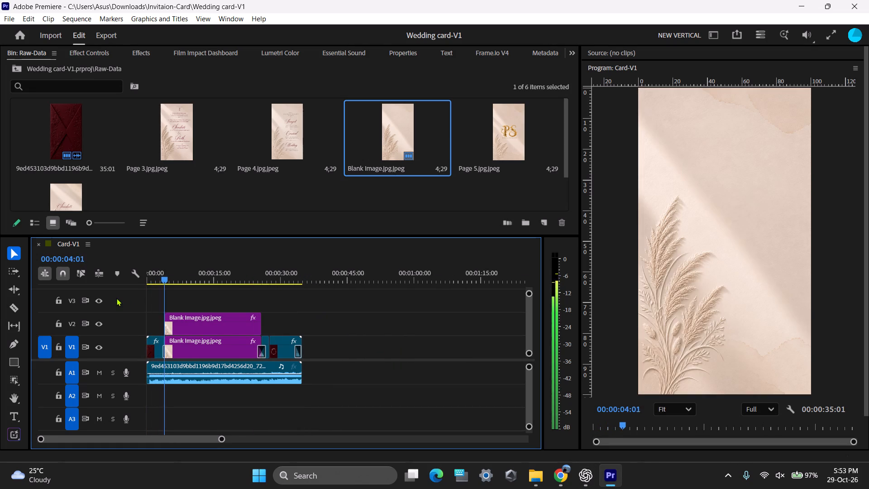
{"action": "key", "text": "space"}
{"action": "type", "text": "="}
{"action": "key", "text": "equal"}
{"action": "key", "text": "equal"}
{"action": "left_click_drag", "start_coordinate": [318, 279], "coordinate": [307, 279]}
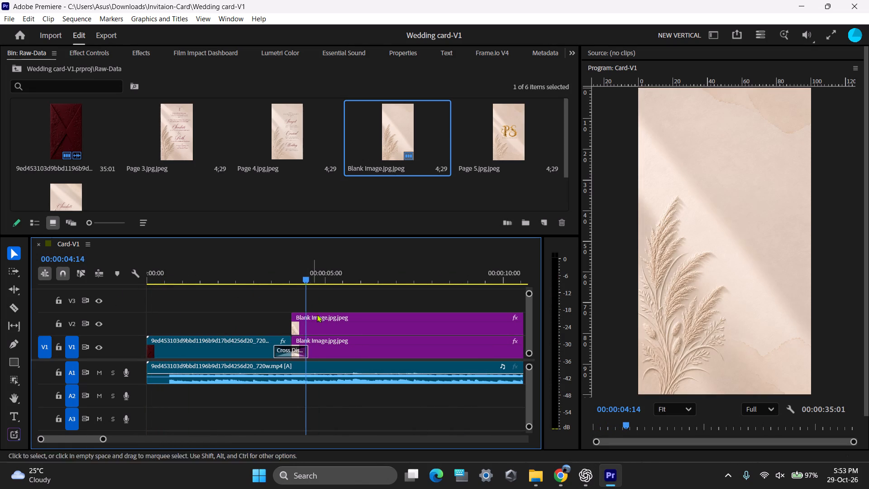
{"action": "left_click", "coordinate": [323, 321]}
{"action": "key", "text": "Delete"}
Move Warm Beige Torn-Paper Texture from Downloads into the Invitaion-Card folder and import it into the Raw-Data bin.
{"action": "double_click", "coordinate": [307, 192]}
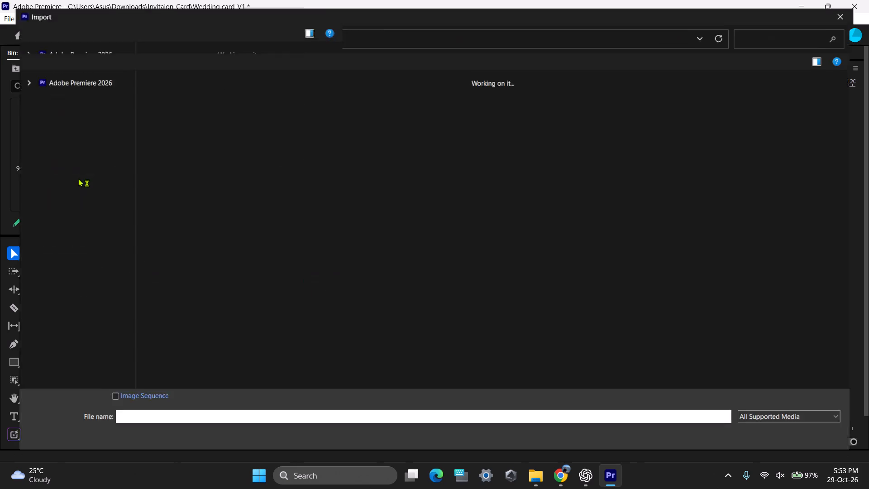
{"action": "left_click", "coordinate": [66, 279]}
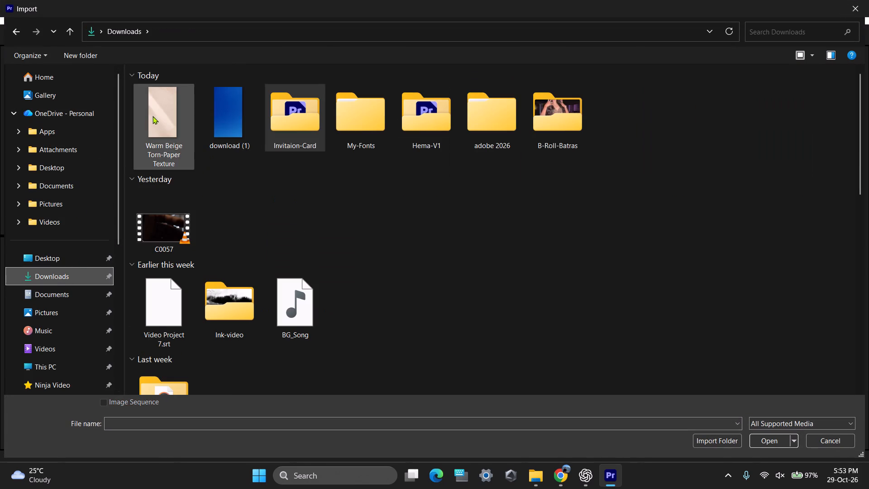
{"action": "left_click_drag", "start_coordinate": [153, 115], "coordinate": [298, 117]}
{"action": "left_click", "coordinate": [292, 116]}
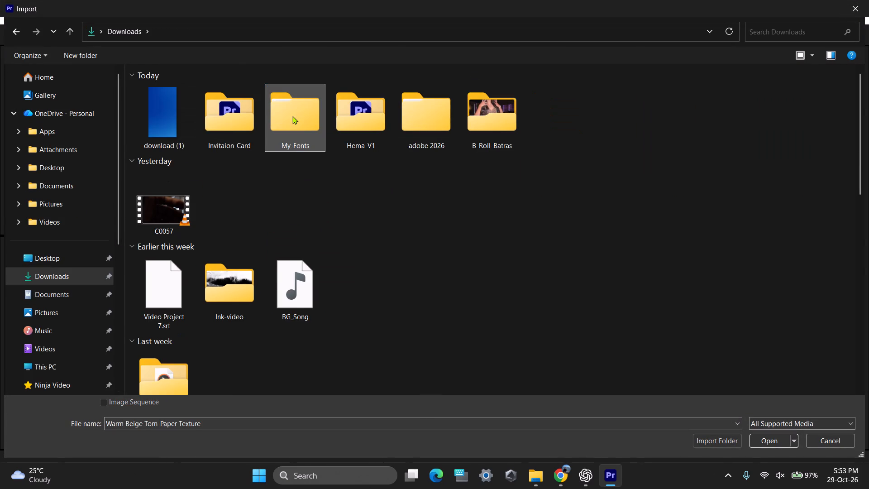
{"action": "double_click", "coordinate": [239, 116]}
{"action": "left_click", "coordinate": [201, 137]}
{"action": "key", "text": "Return"}
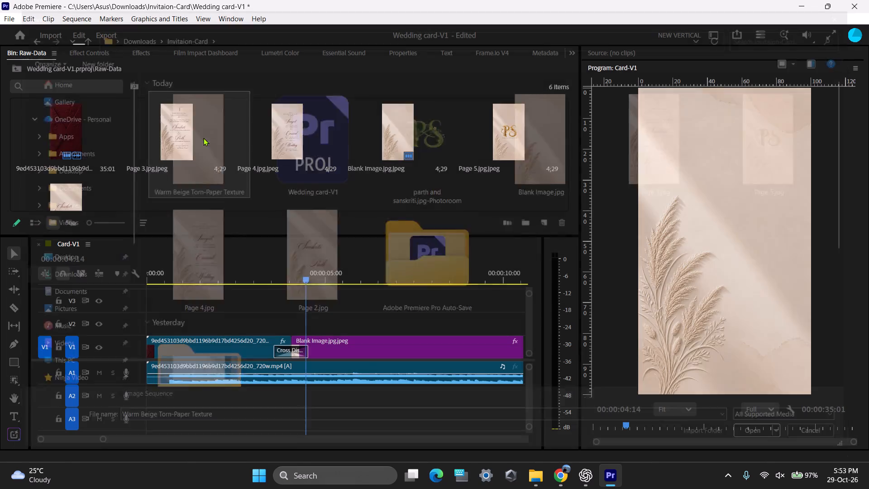
Place the Warm Beige Torn-Paper Texture image on track V2 starting at 00:00:04:14, above the Blank Image clip.
{"action": "key", "text": "minus"}
{"action": "left_click", "coordinate": [347, 292]}
{"action": "key", "text": "minus"}
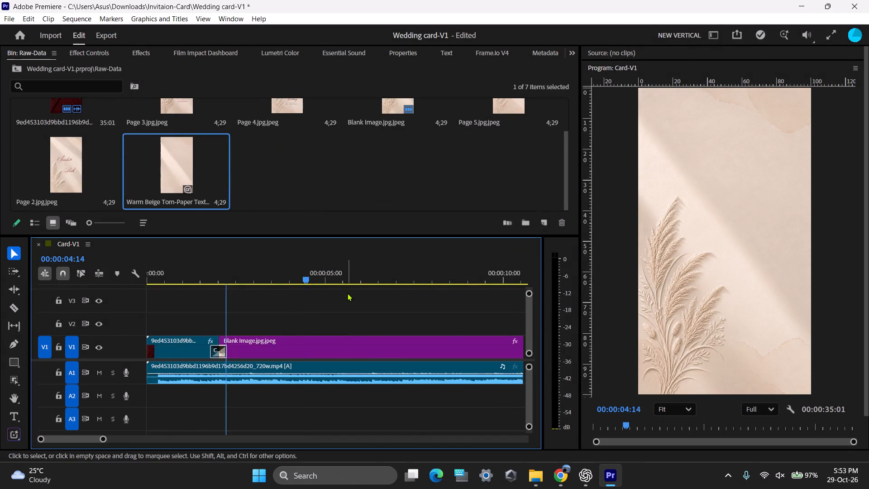
{"action": "key", "text": "minus"}
{"action": "left_click", "coordinate": [301, 191]}
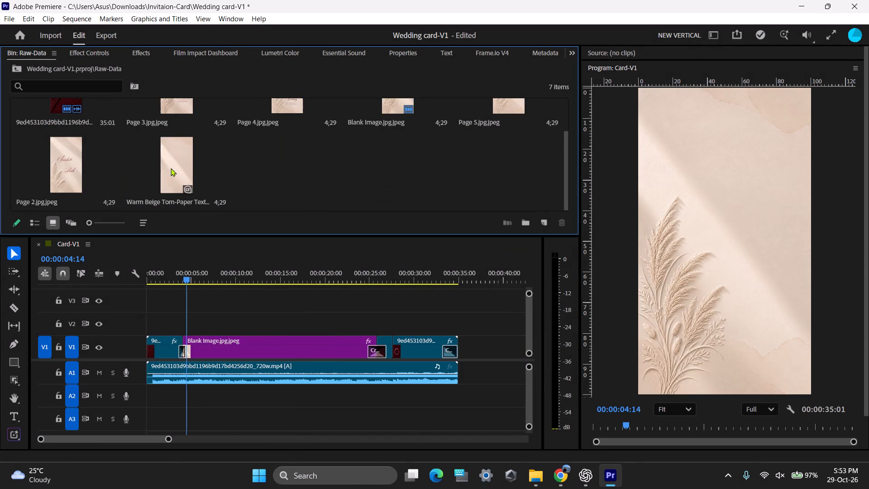
{"action": "left_click_drag", "start_coordinate": [171, 168], "coordinate": [186, 325]}
Apply Fit to frame to the Warm Beige Torn-Paper Texture clip on V2 and check its coverage in the preview.
{"action": "left_click_drag", "start_coordinate": [189, 269], "coordinate": [200, 275]}
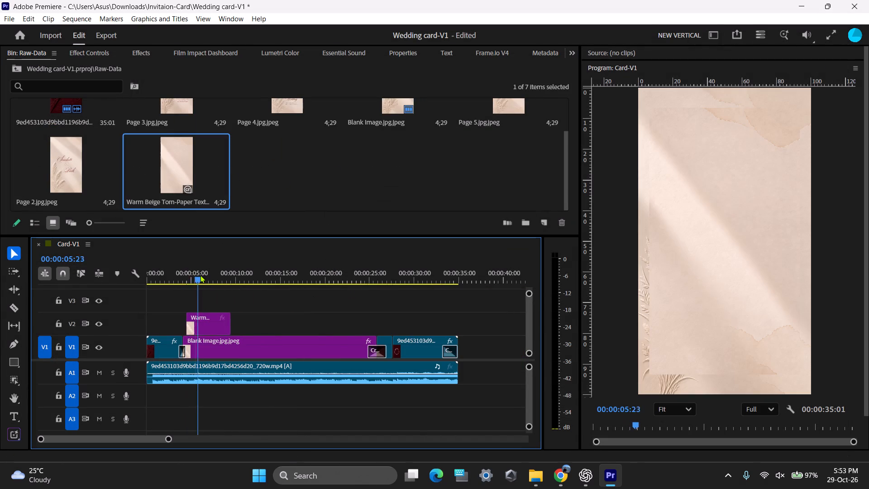
{"action": "left_click_drag", "start_coordinate": [200, 275], "coordinate": [206, 277]}
{"action": "left_click", "coordinate": [211, 321]}
{"action": "right_click", "coordinate": [211, 320]}
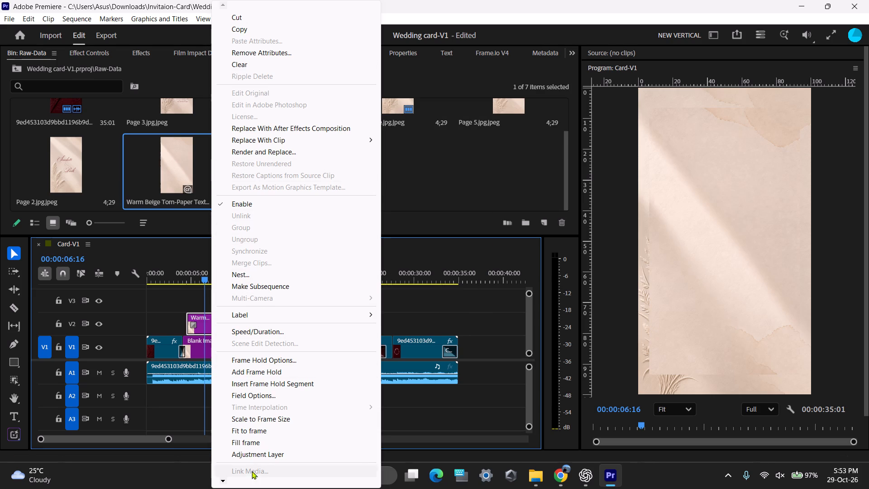
{"action": "left_click", "coordinate": [262, 431]}
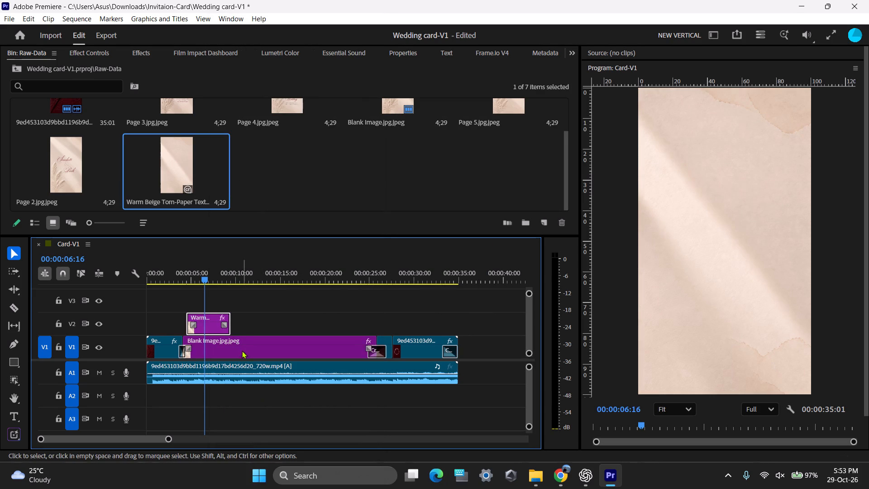
{"action": "left_click_drag", "start_coordinate": [206, 270], "coordinate": [195, 270]}
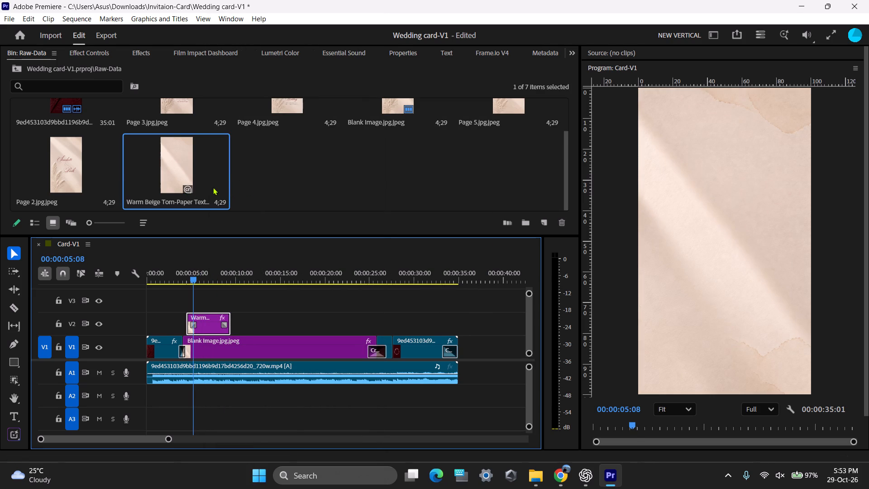
Examine the imported Warm Beige Torn-Paper Texture thumbnail in the Raw-Data bin at an enlarged size.
{"action": "scroll", "coordinate": [168, 186], "scroll_direction": "up", "scroll_amount": 8, "text": "ctrl"}
{"action": "scroll", "coordinate": [214, 164], "scroll_direction": "down", "scroll_amount": 6, "text": "ctrl"}
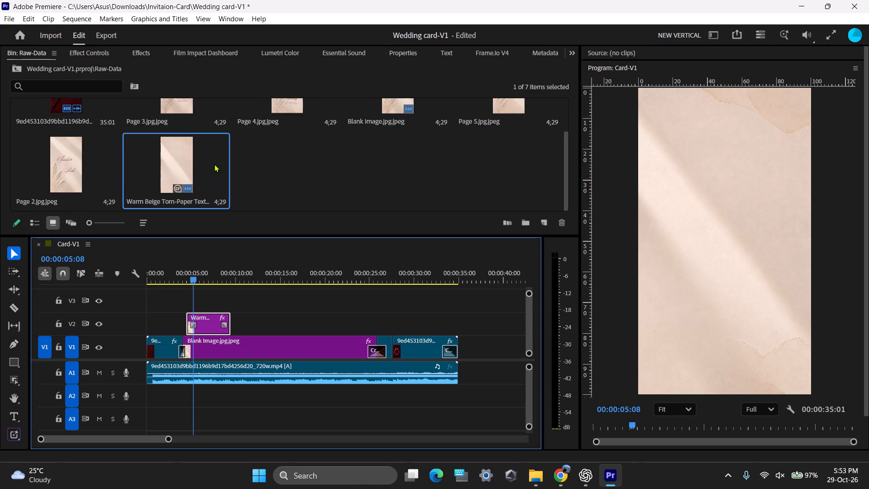
{"action": "type", "text": "=="}
{"action": "key", "text": "minus"}
{"action": "key", "text": "minus"}
{"action": "left_click", "coordinate": [276, 176]}
{"action": "type", "text": "==="}
{"action": "key", "text": "equal"}
{"action": "scroll", "coordinate": [315, 174], "scroll_direction": "down", "scroll_amount": 12}
{"action": "key", "text": "equal"}
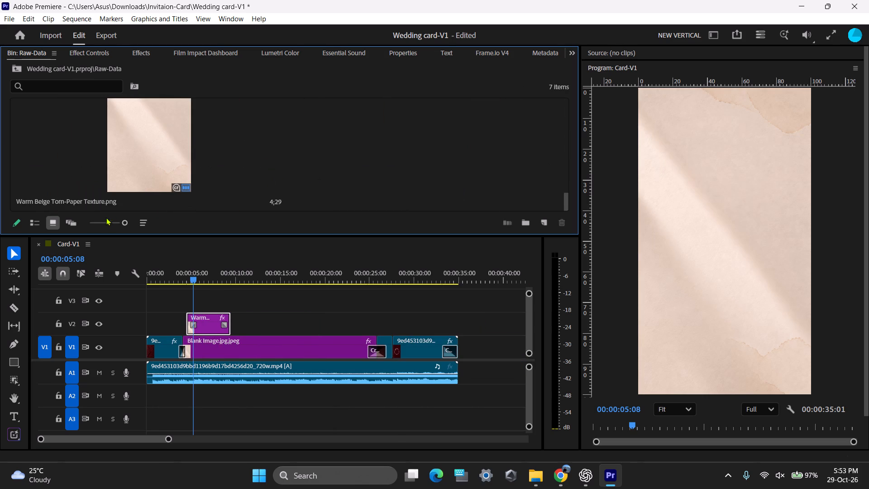
{"action": "type", "text": "--"}
{"action": "key", "text": "minus"}
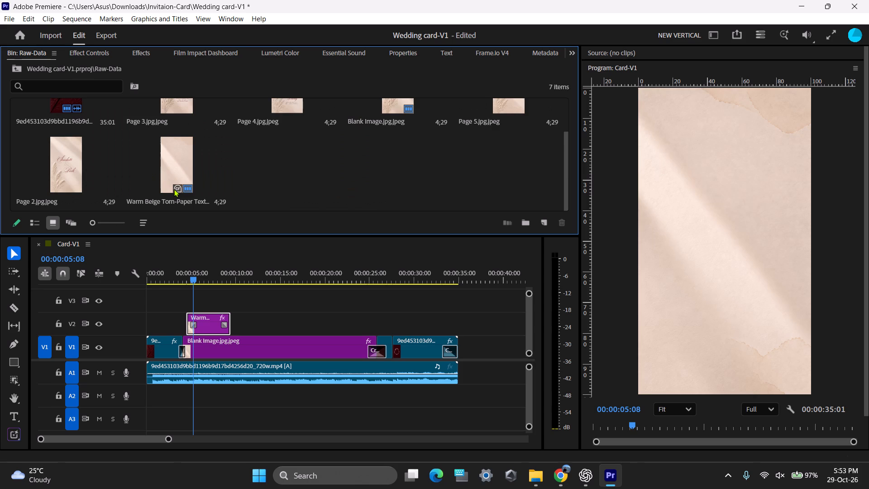
Extend the Warm Beige Torn-Paper Texture clip on V2 to the end of the Blank Image clip and save the project.
{"action": "left_click_drag", "start_coordinate": [196, 274], "coordinate": [193, 275]}
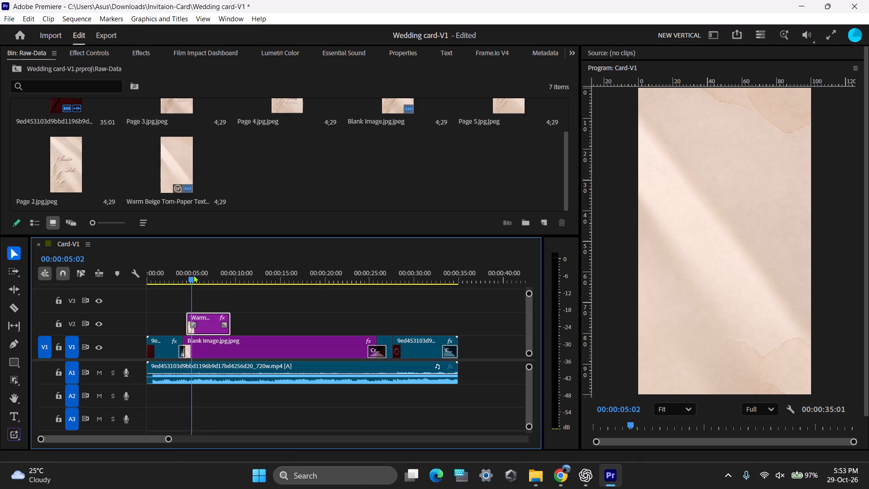
{"action": "left_click_drag", "start_coordinate": [193, 275], "coordinate": [205, 275]}
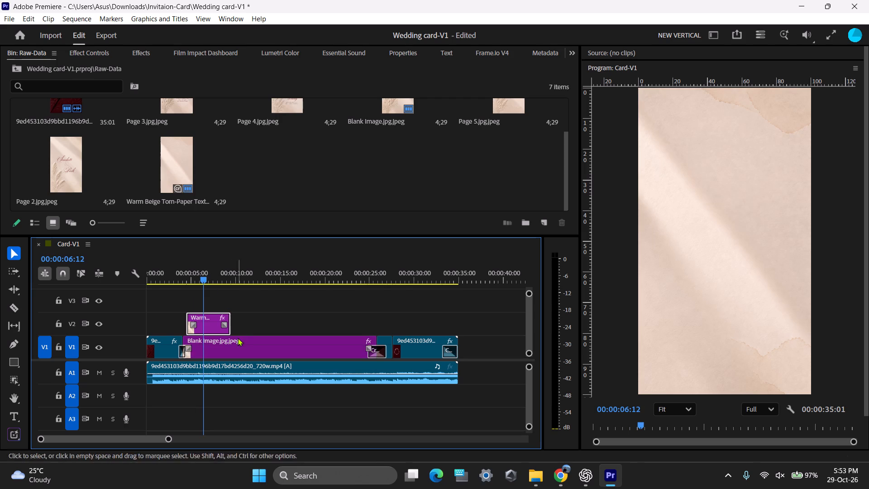
{"action": "left_click_drag", "start_coordinate": [231, 324], "coordinate": [374, 321]}
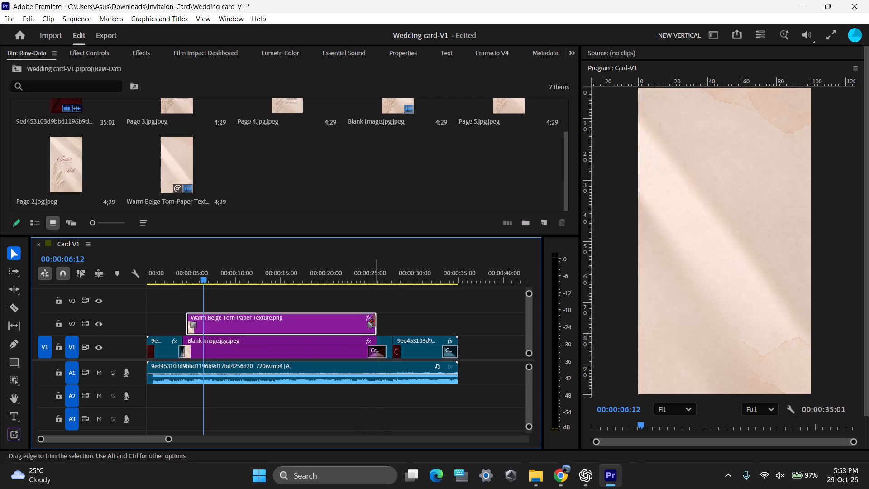
{"action": "key", "text": "ctrl+s"}
Switch to the File Explorer window showing the Downloads folder with the valetia_script archive.
{"action": "left_click", "coordinate": [559, 475]}
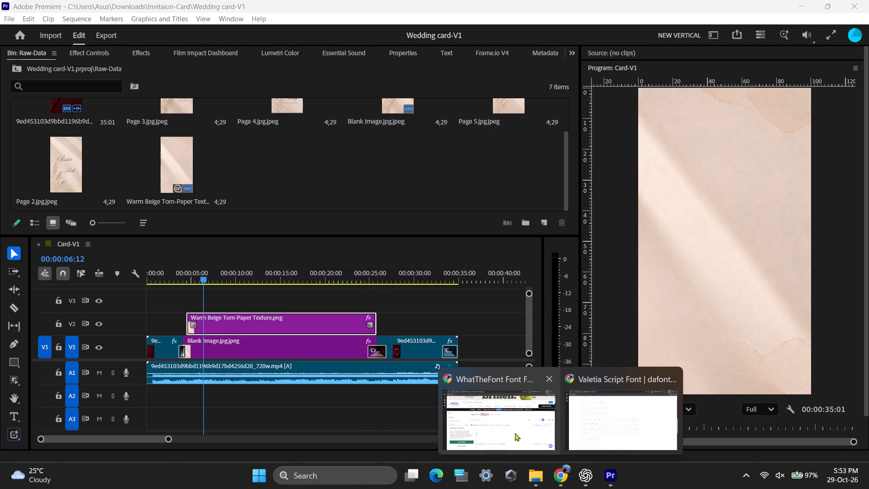
{"action": "left_click", "coordinate": [531, 475]}
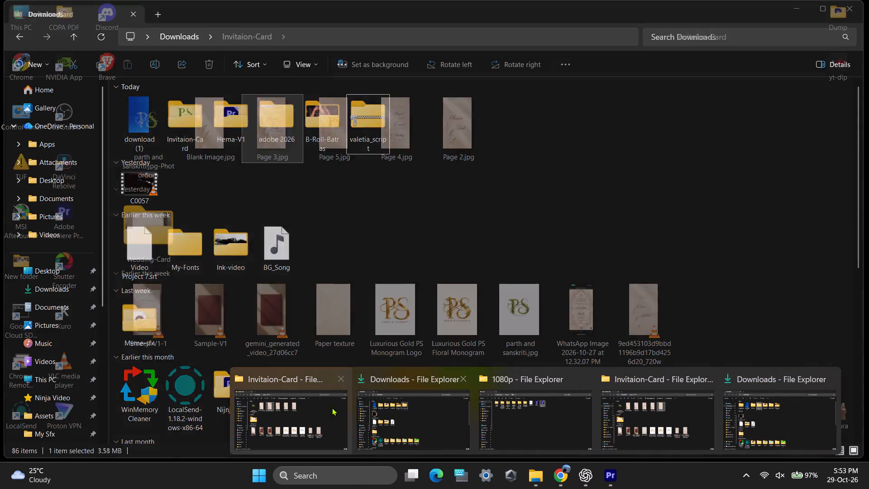
{"action": "left_click", "coordinate": [404, 412]}
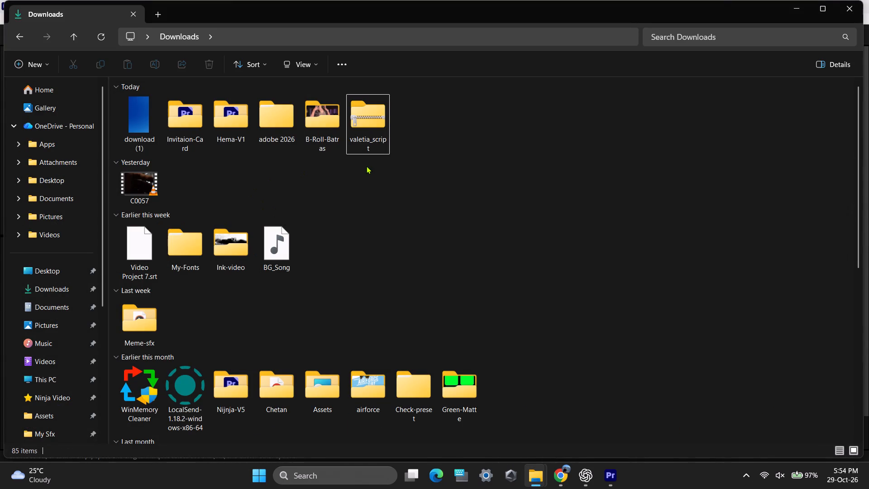
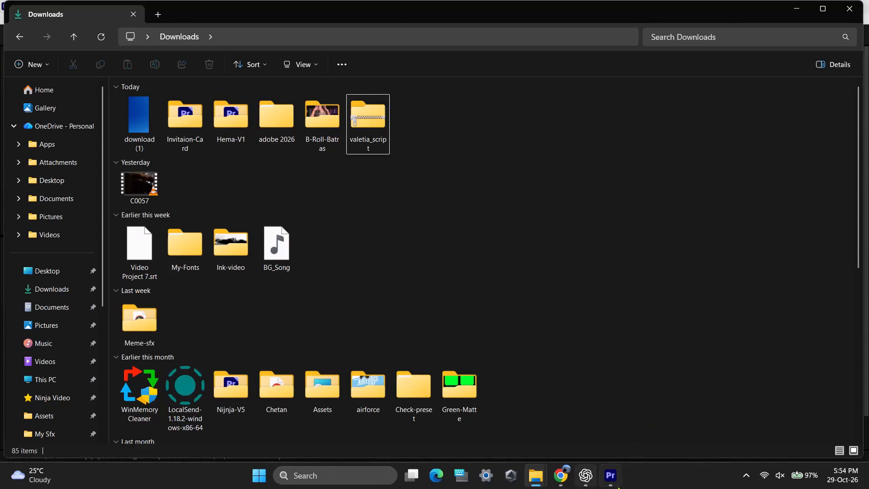
Switch back to Adobe Premiere and play the opening seconds of the Warm Beige Torn-Paper Texture clip.
{"action": "left_click", "coordinate": [618, 485]}
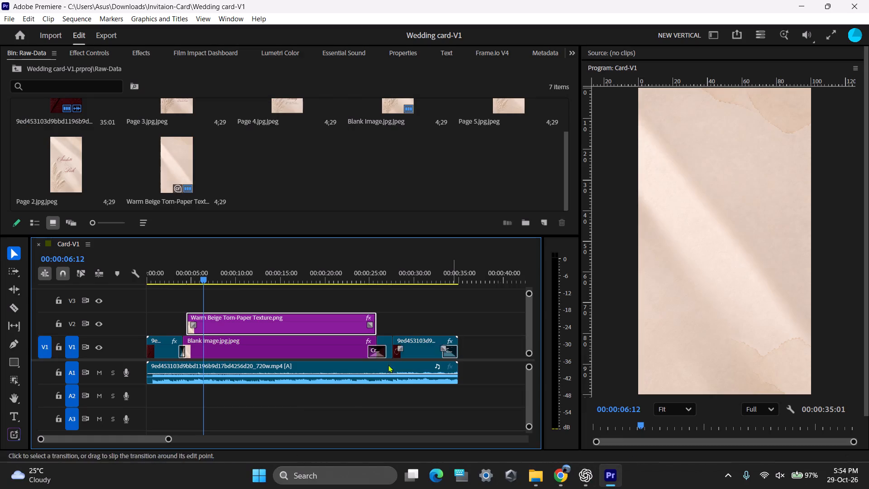
{"action": "left_click_drag", "start_coordinate": [202, 271], "coordinate": [191, 274]}
{"action": "key", "text": "space"}
{"action": "key", "text": "space"}
{"action": "left_click", "coordinate": [195, 277]}
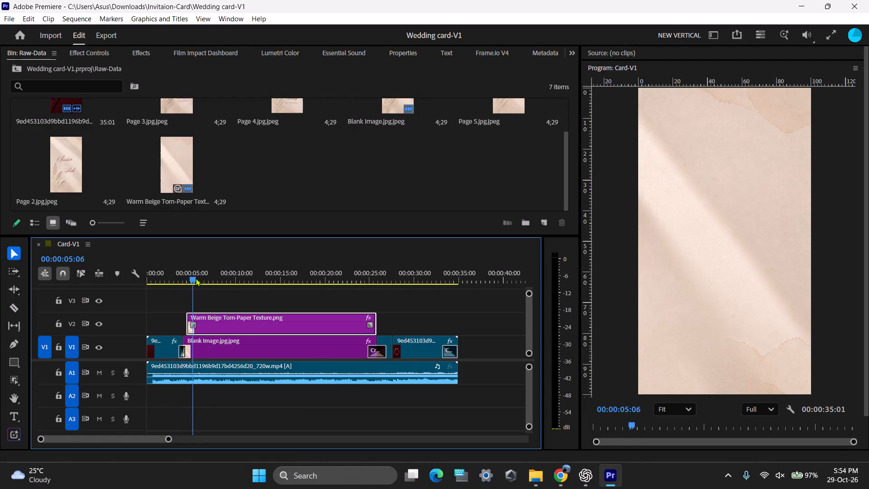
Swap the still clips so Blank Image is on V2 and Warm Beige Torn-Paper Texture is on V1, extending the texture to Blank Image's end.
{"action": "left_click_drag", "start_coordinate": [214, 325], "coordinate": [211, 310]}
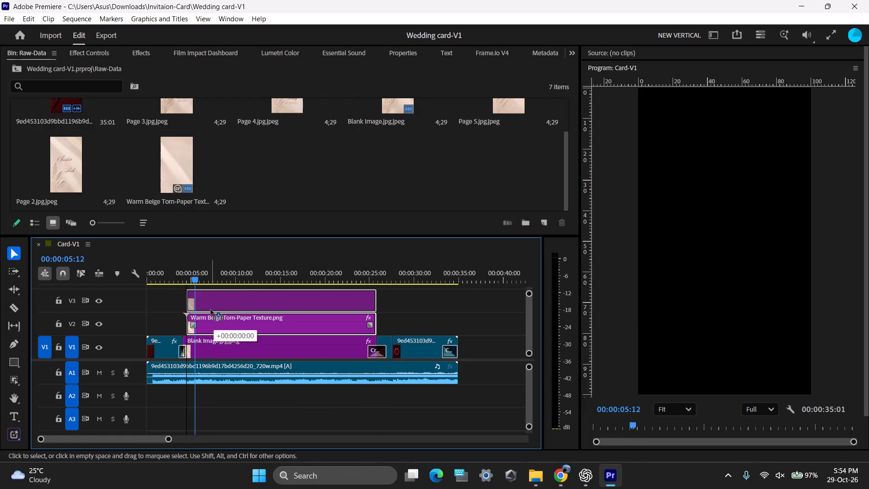
{"action": "left_click_drag", "start_coordinate": [211, 310], "coordinate": [211, 311]}
{"action": "left_click_drag", "start_coordinate": [222, 348], "coordinate": [220, 328]}
{"action": "left_click_drag", "start_coordinate": [219, 305], "coordinate": [216, 348]}
{"action": "left_click", "coordinate": [210, 348]}
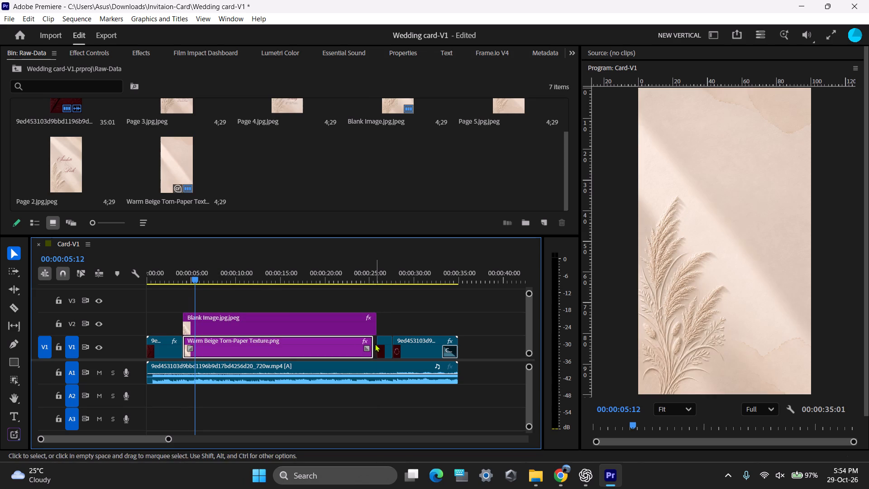
{"action": "left_click_drag", "start_coordinate": [370, 344], "coordinate": [375, 344]}
Apply the default Cross Dissolve at the V1 cut from the opening video to Warm Beige Torn-Paper Texture and play it back.
{"action": "type", "text": "=="}
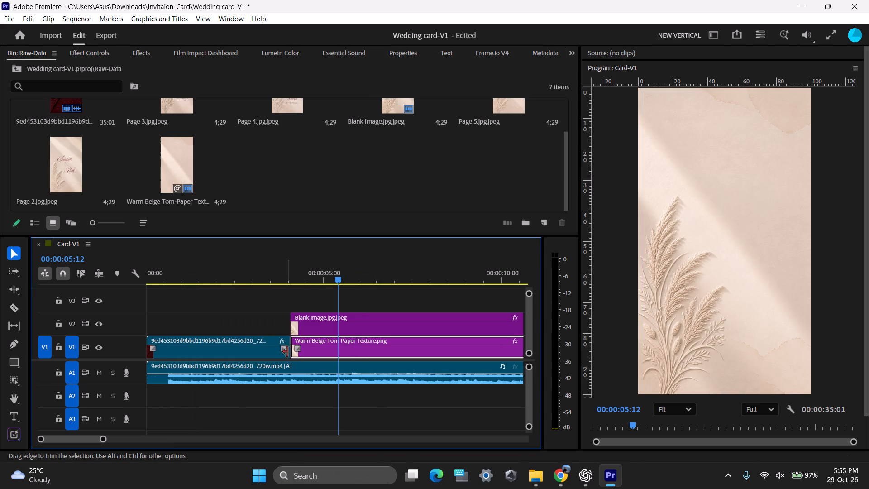
{"action": "right_click", "coordinate": [291, 350]}
{"action": "left_click", "coordinate": [320, 418]}
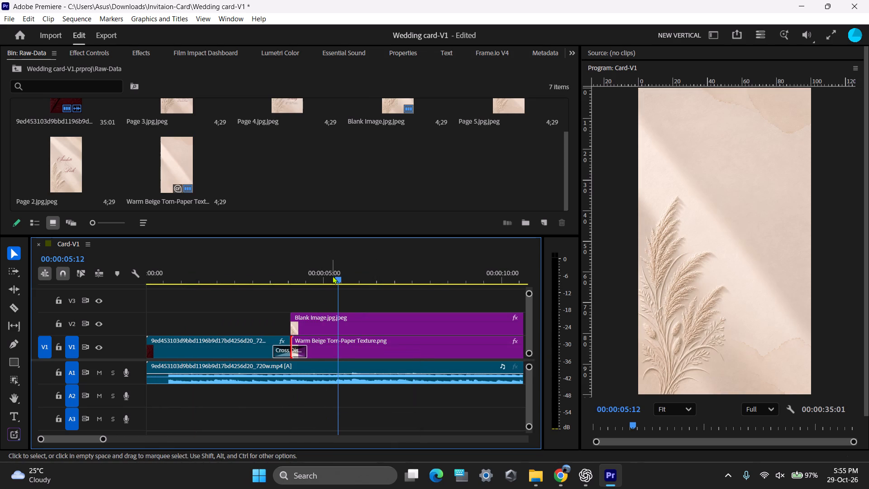
{"action": "left_click_drag", "start_coordinate": [332, 276], "coordinate": [256, 289]}
{"action": "key", "text": "space"}
{"action": "key", "text": "space"}
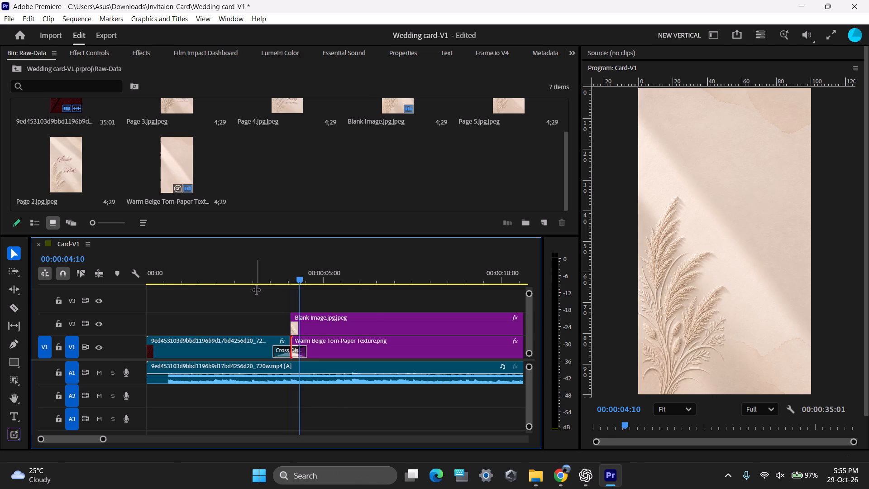
Shorten the Cross Dissolve at the start of Warm Beige Torn-Paper Texture, preview it and save the project.
{"action": "type", "text": "="}
{"action": "key", "text": "equal"}
{"action": "left_click_drag", "start_coordinate": [371, 349], "coordinate": [329, 349]}
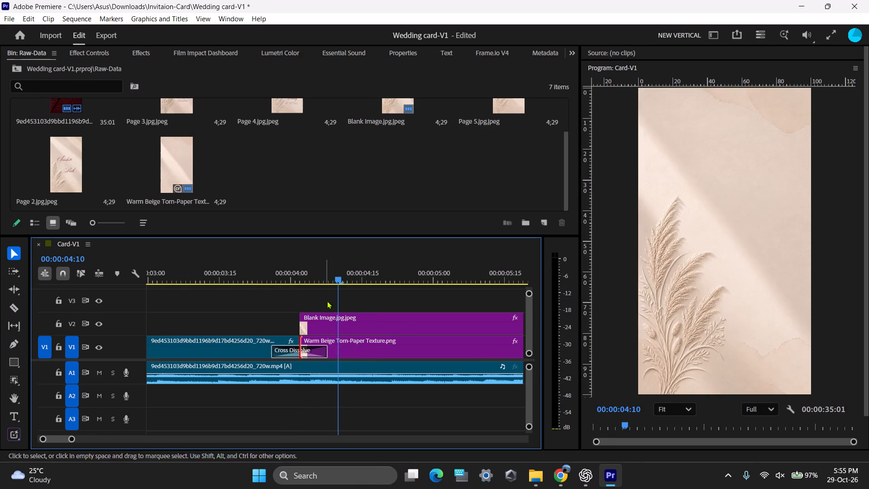
{"action": "left_click_drag", "start_coordinate": [340, 283], "coordinate": [277, 287]}
{"action": "key", "text": "space"}
{"action": "key", "text": "space"}
{"action": "left_click_drag", "start_coordinate": [292, 280], "coordinate": [271, 284]}
{"action": "key", "text": "space"}
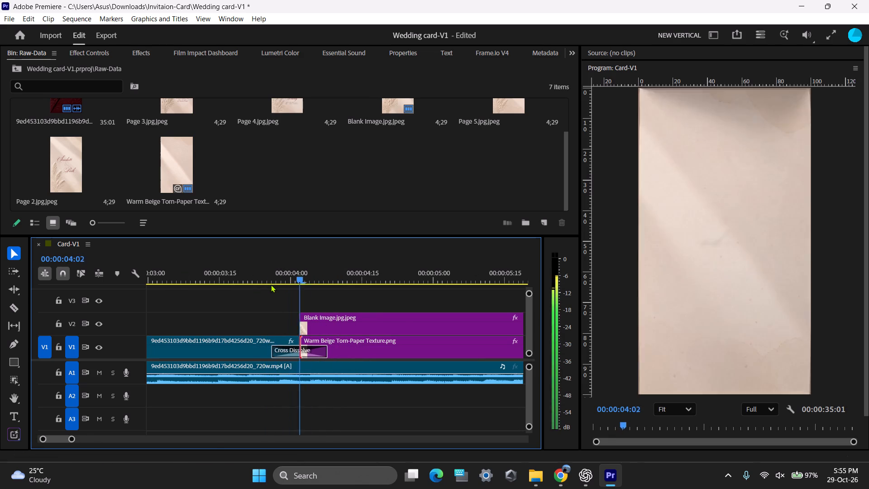
{"action": "key", "text": "space"}
{"action": "key", "text": "ctrl+s"}
Apply the default transition at the V1 cut between the end of Warm Beige Torn-Paper Texture and the closing video clip.
{"action": "key", "text": "minus"}
{"action": "scroll", "coordinate": [424, 278], "scroll_direction": "down", "scroll_amount": 4}
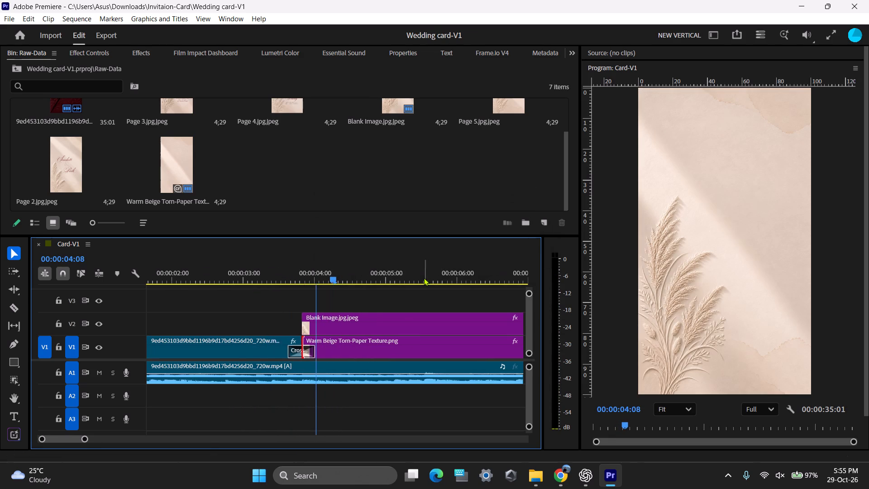
{"action": "scroll", "coordinate": [424, 278], "scroll_direction": "down", "scroll_amount": 2}
{"action": "key", "text": "minus"}
{"action": "key", "text": "minus"}
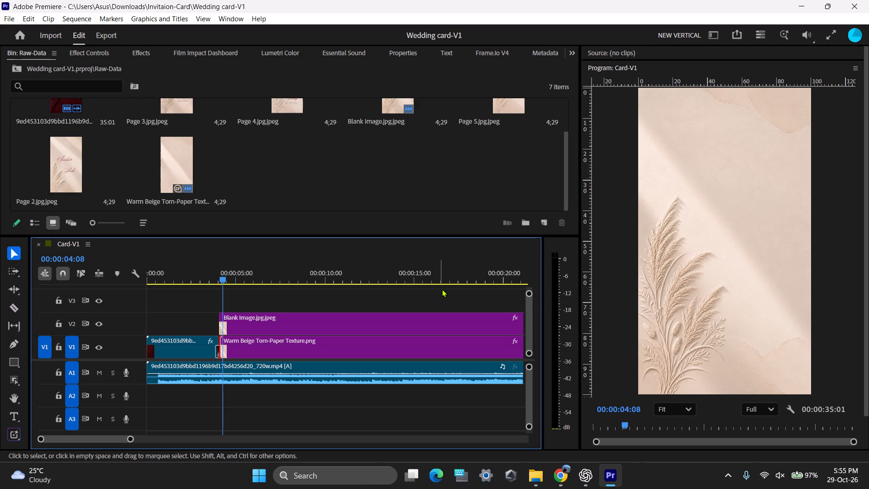
{"action": "scroll", "coordinate": [442, 296], "scroll_direction": "down", "scroll_amount": 8}
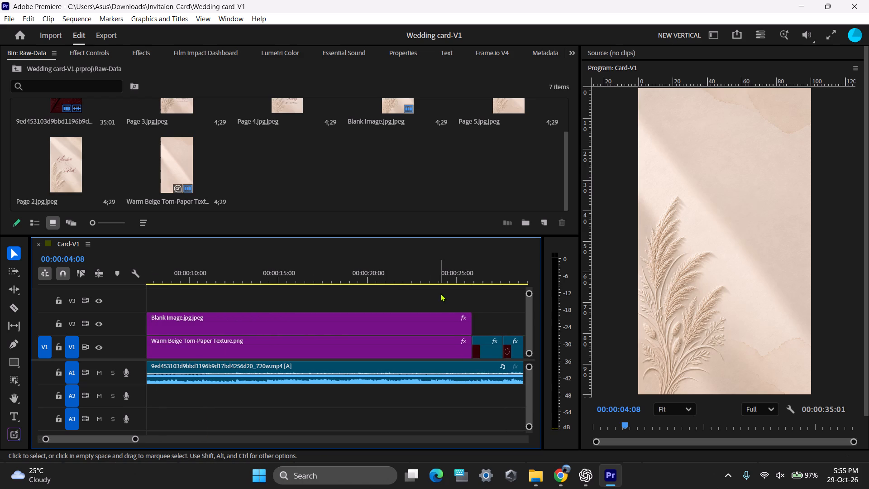
{"action": "scroll", "coordinate": [452, 304], "scroll_direction": "down", "scroll_amount": 3}
{"action": "right_click", "coordinate": [421, 345]}
{"action": "left_click", "coordinate": [461, 415]}
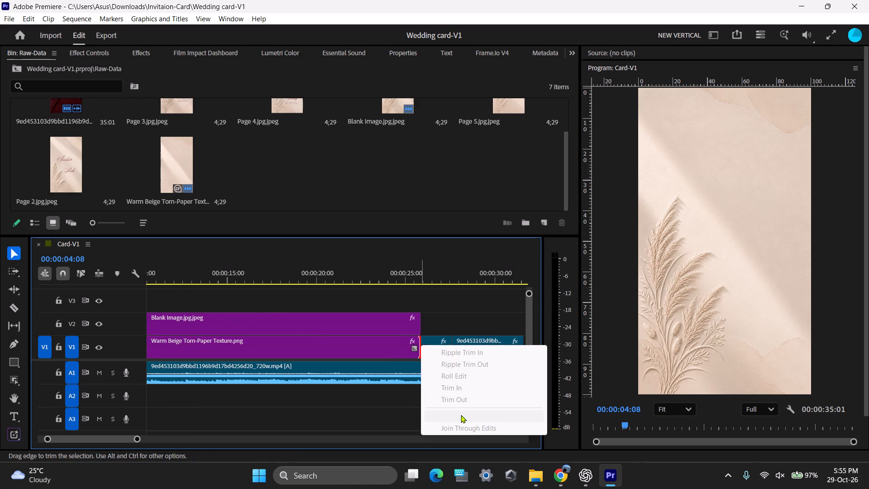
{"action": "key", "text": "space"}
{"action": "scroll", "coordinate": [402, 281], "scroll_direction": "down", "scroll_amount": 5}
{"action": "key", "text": "space"}
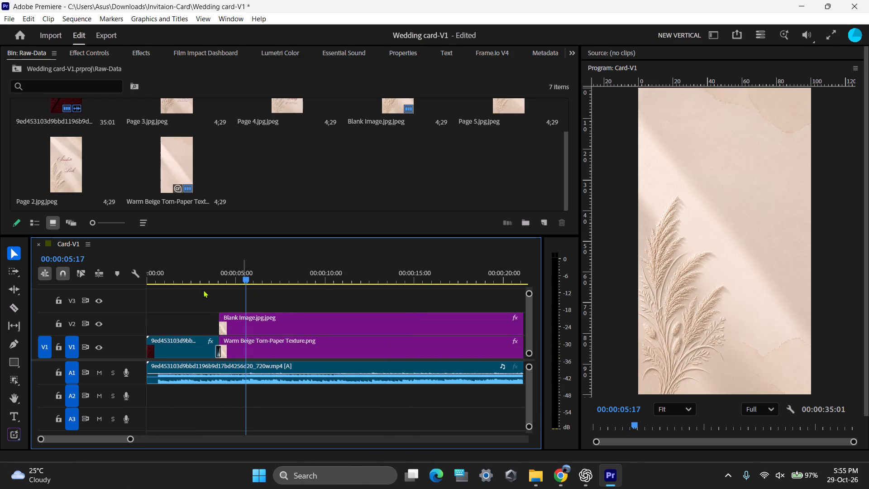
With track V2 hidden, lengthen the Cross Dissolve from the opening video to the texture to end near 00:00:04:12, and save.
{"action": "left_click", "coordinate": [97, 324]}
{"action": "left_click_drag", "start_coordinate": [249, 268], "coordinate": [204, 273]}
{"action": "key", "text": "space"}
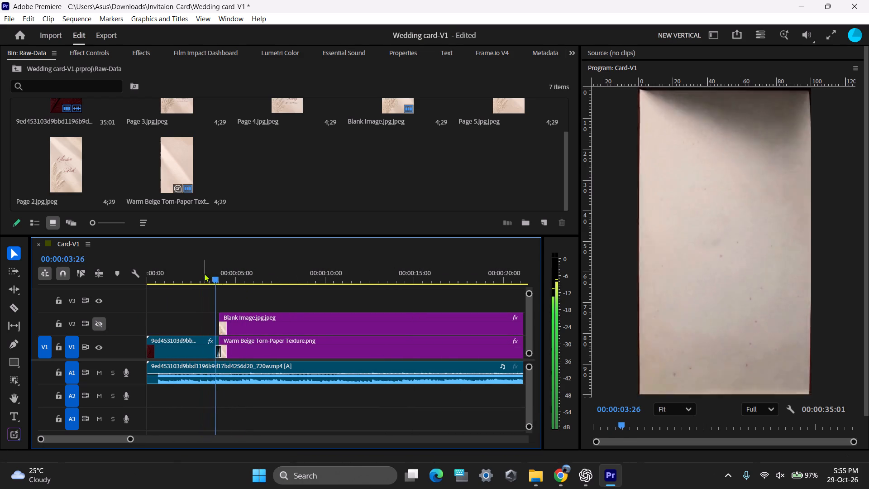
{"action": "key", "text": "space"}
{"action": "type", "text": "=="}
{"action": "left_click_drag", "start_coordinate": [327, 347], "coordinate": [334, 347]}
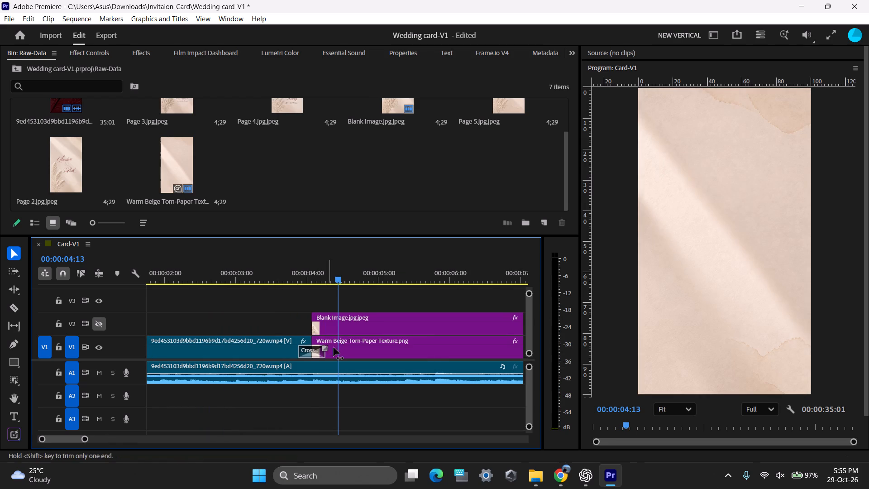
{"action": "left_click_drag", "start_coordinate": [334, 347], "coordinate": [337, 347]}
{"action": "left_click_drag", "start_coordinate": [334, 277], "coordinate": [258, 283]}
{"action": "key", "text": "space"}
{"action": "key", "text": "space"}
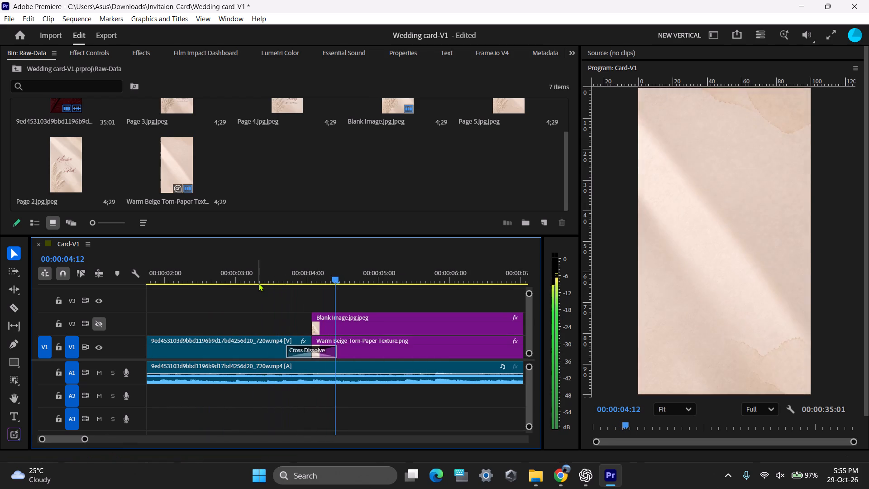
{"action": "key", "text": "ctrl+s"}
Play the dissolve from the opening video into the paper texture several times to judge its smoothness, saving the project between passes.
{"action": "key", "text": "space"}
{"action": "left_click_drag", "start_coordinate": [334, 273], "coordinate": [272, 278]}
{"action": "key", "text": "space"}
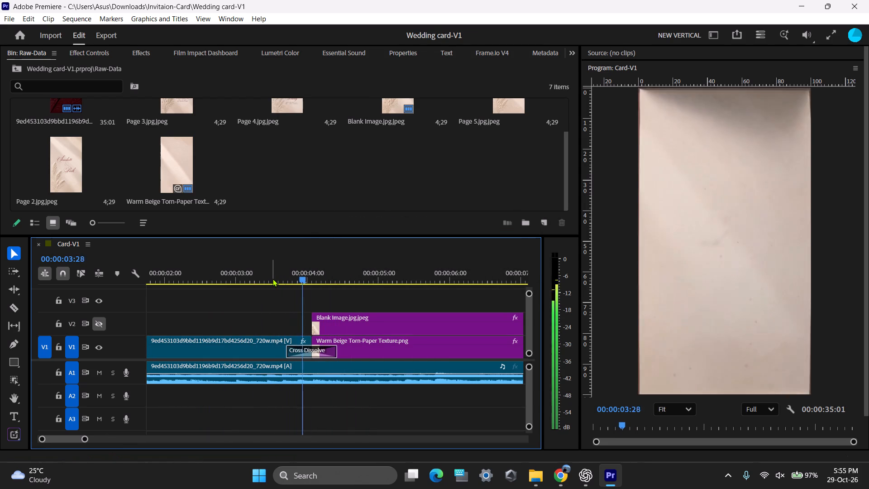
{"action": "key", "text": "space"}
{"action": "key", "text": "ctrl+s"}
{"action": "left_click_drag", "start_coordinate": [325, 280], "coordinate": [267, 286]}
{"action": "key", "text": "space"}
{"action": "key", "text": "space"}
{"action": "key", "text": "ctrl+s"}
Make track V2 visible again and play back the opening video's transition into the Blank Image page.
{"action": "key", "text": "ctrl+space"}
{"action": "left_click", "coordinate": [101, 323]}
{"action": "key", "text": "space"}
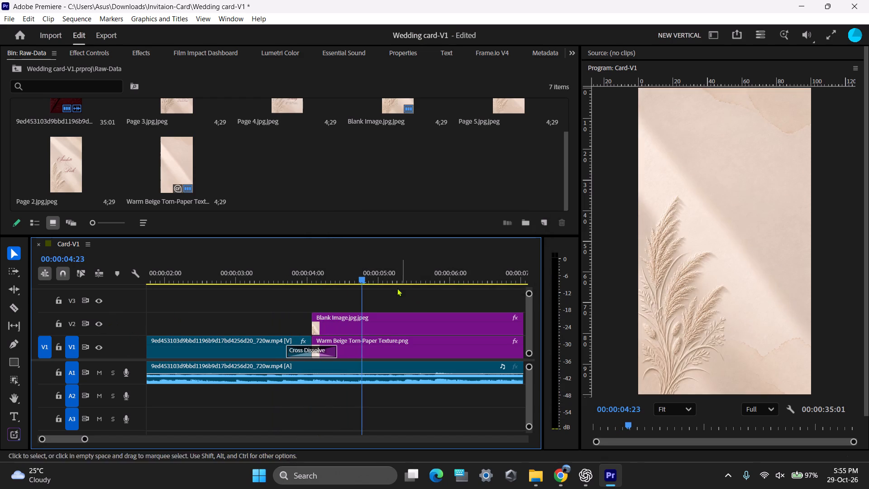
{"action": "left_click_drag", "start_coordinate": [372, 280], "coordinate": [328, 285]}
{"action": "key", "text": "space"}
{"action": "key", "text": "space"}
{"action": "left_click_drag", "start_coordinate": [329, 278], "coordinate": [314, 284]}
{"action": "key", "text": "minus"}
{"action": "key", "text": "minus"}
{"action": "left_click_drag", "start_coordinate": [208, 270], "coordinate": [183, 275]}
{"action": "key", "text": "space"}
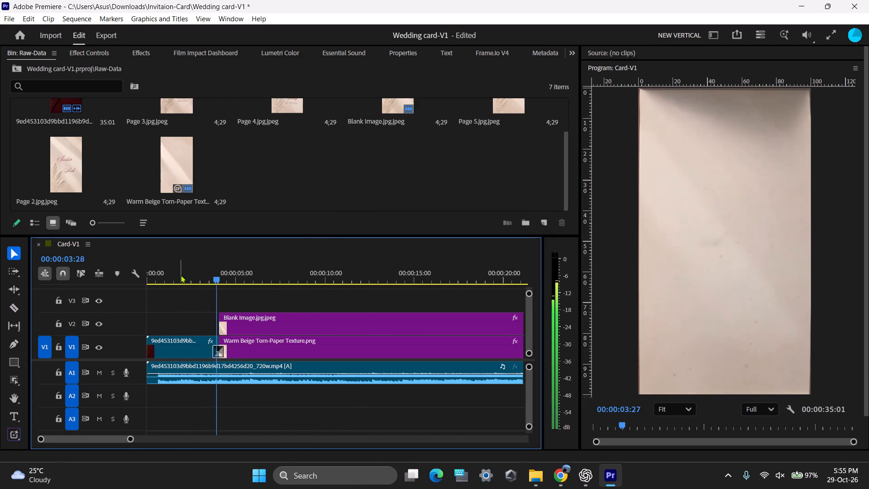
{"action": "key", "text": "space"}
Select the Warm Beige Torn-Paper Texture clip on V1 and activate the Pen tool.
{"action": "left_click", "coordinate": [256, 320]}
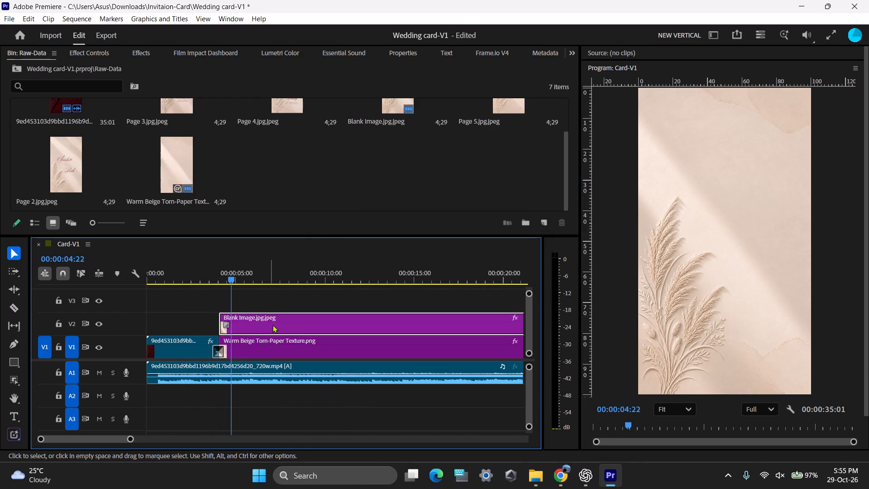
{"action": "left_click", "coordinate": [256, 351]}
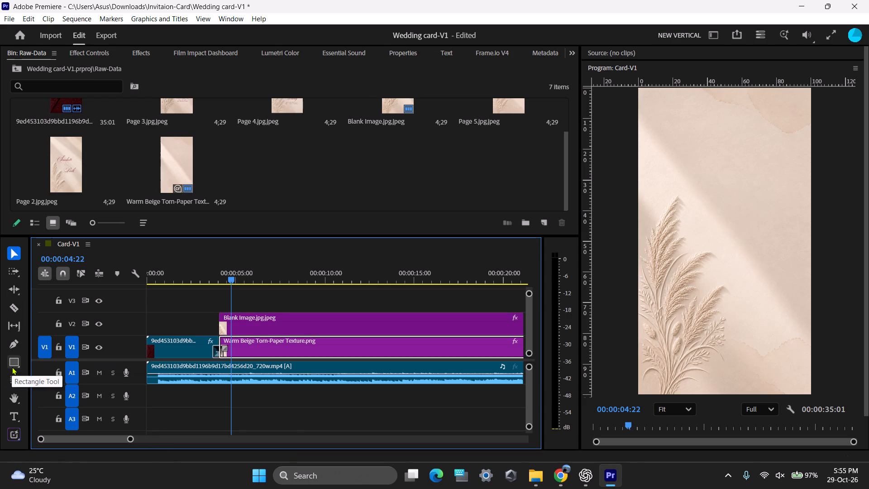
{"action": "left_click", "coordinate": [16, 349]}
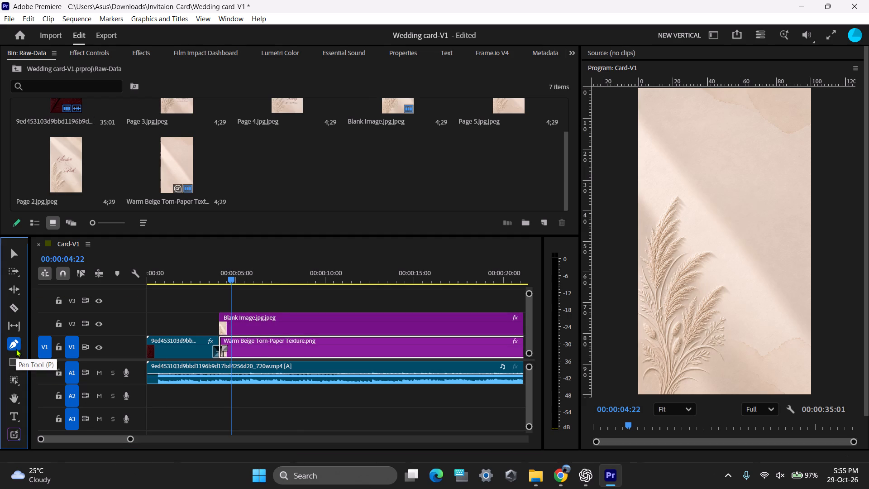
{"action": "left_click", "coordinate": [16, 348]}
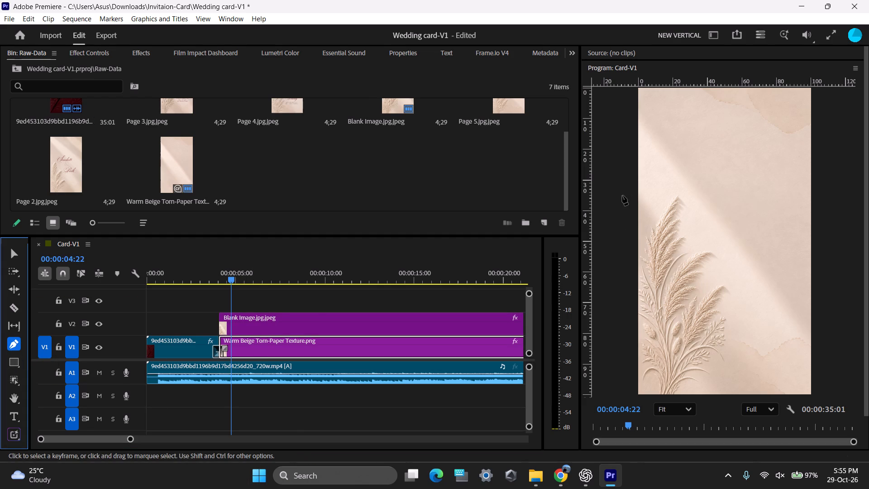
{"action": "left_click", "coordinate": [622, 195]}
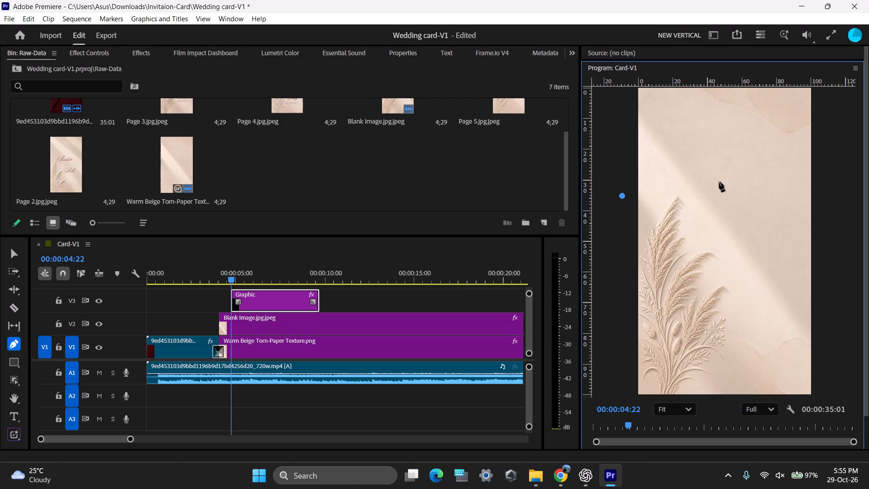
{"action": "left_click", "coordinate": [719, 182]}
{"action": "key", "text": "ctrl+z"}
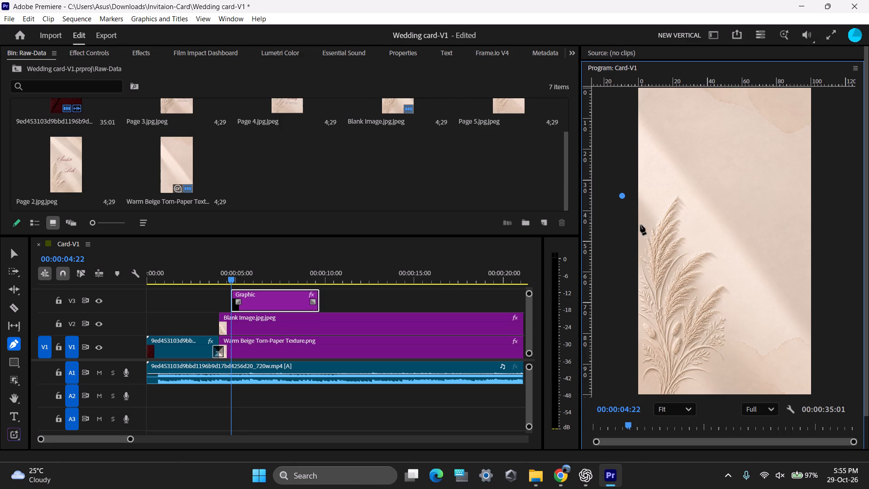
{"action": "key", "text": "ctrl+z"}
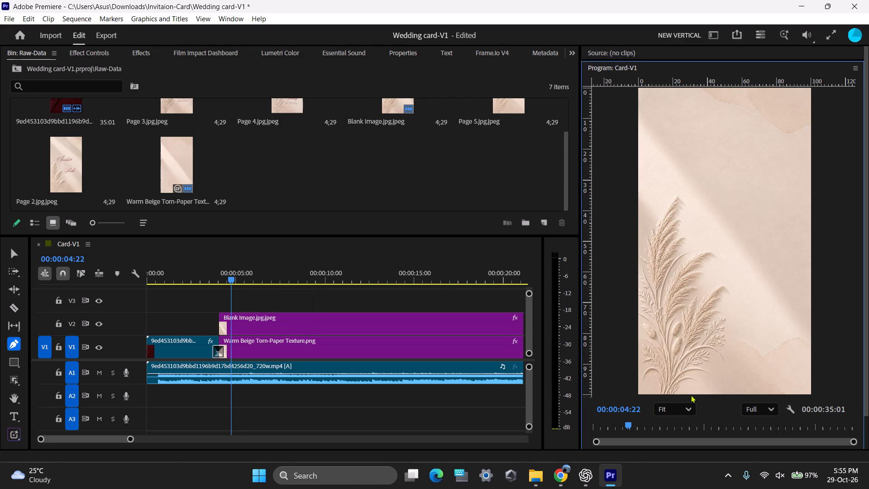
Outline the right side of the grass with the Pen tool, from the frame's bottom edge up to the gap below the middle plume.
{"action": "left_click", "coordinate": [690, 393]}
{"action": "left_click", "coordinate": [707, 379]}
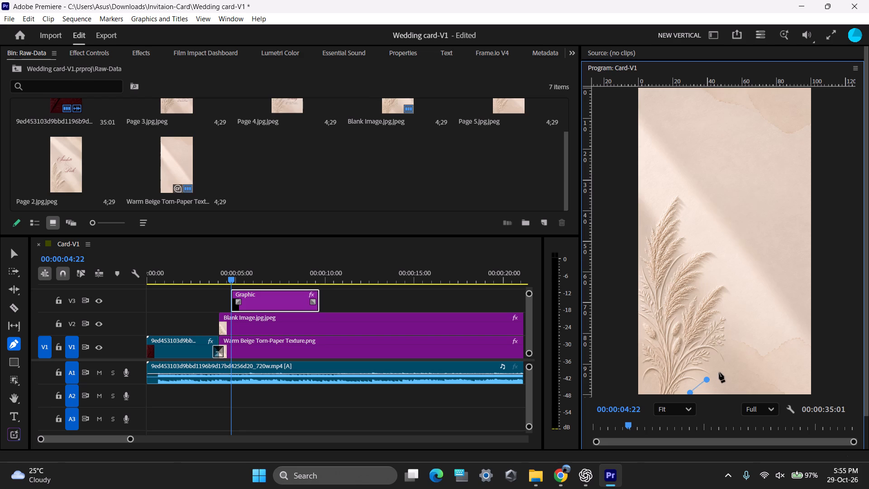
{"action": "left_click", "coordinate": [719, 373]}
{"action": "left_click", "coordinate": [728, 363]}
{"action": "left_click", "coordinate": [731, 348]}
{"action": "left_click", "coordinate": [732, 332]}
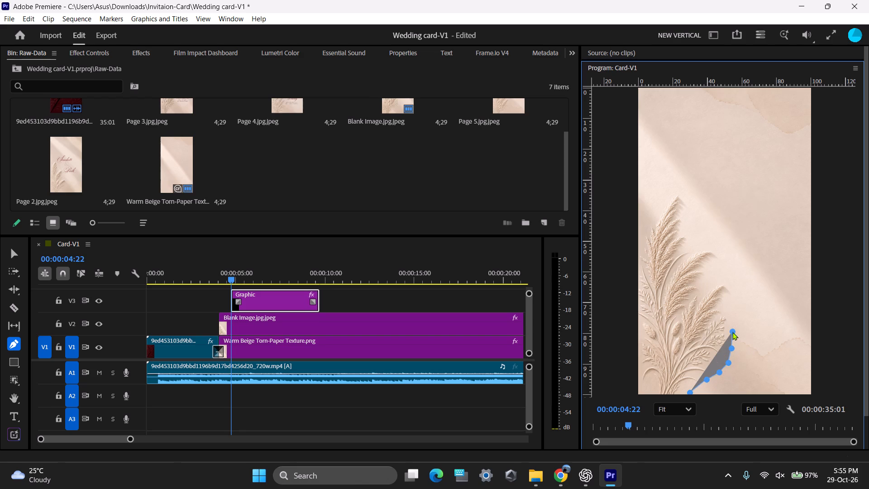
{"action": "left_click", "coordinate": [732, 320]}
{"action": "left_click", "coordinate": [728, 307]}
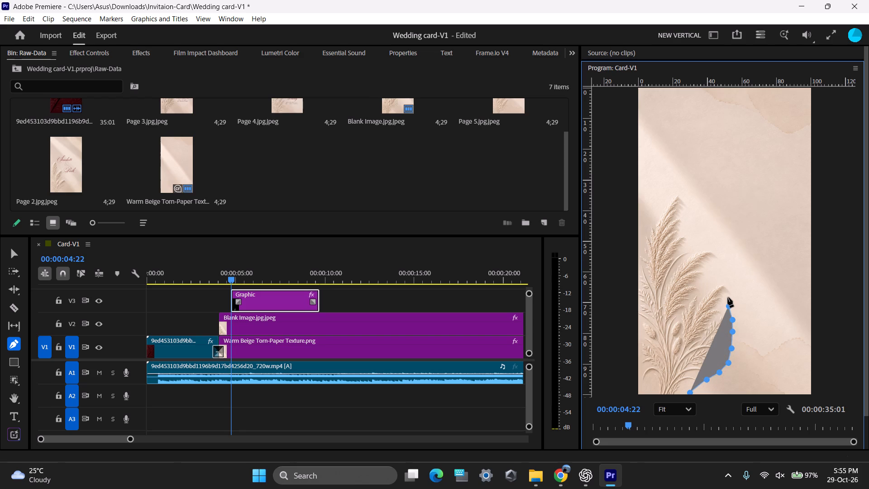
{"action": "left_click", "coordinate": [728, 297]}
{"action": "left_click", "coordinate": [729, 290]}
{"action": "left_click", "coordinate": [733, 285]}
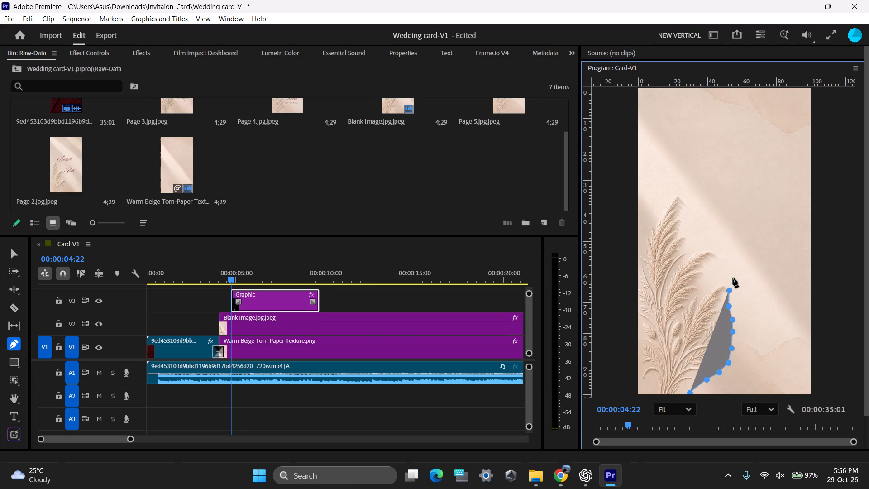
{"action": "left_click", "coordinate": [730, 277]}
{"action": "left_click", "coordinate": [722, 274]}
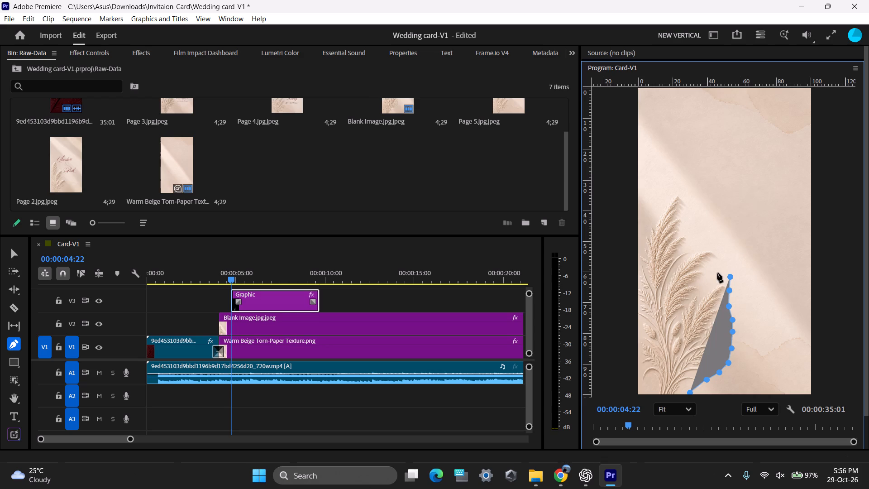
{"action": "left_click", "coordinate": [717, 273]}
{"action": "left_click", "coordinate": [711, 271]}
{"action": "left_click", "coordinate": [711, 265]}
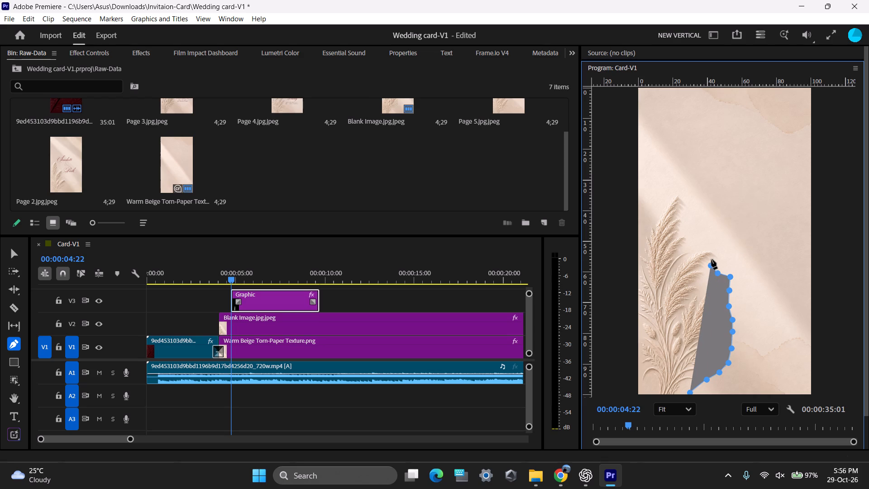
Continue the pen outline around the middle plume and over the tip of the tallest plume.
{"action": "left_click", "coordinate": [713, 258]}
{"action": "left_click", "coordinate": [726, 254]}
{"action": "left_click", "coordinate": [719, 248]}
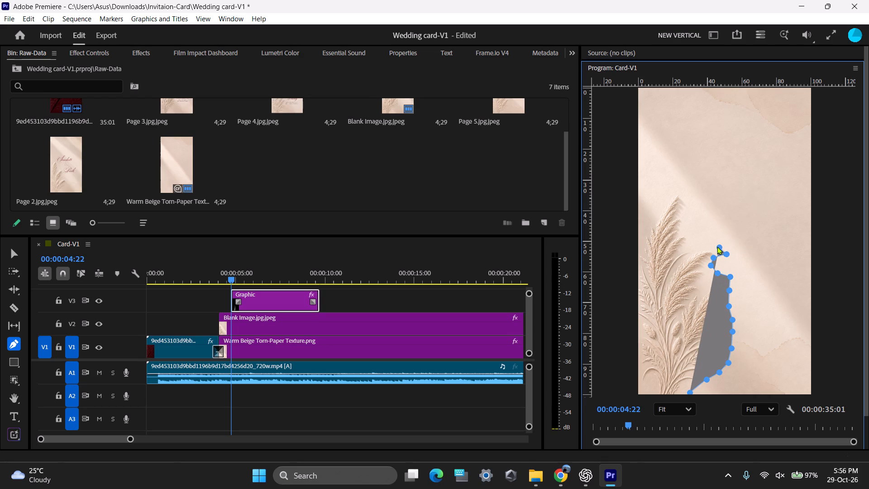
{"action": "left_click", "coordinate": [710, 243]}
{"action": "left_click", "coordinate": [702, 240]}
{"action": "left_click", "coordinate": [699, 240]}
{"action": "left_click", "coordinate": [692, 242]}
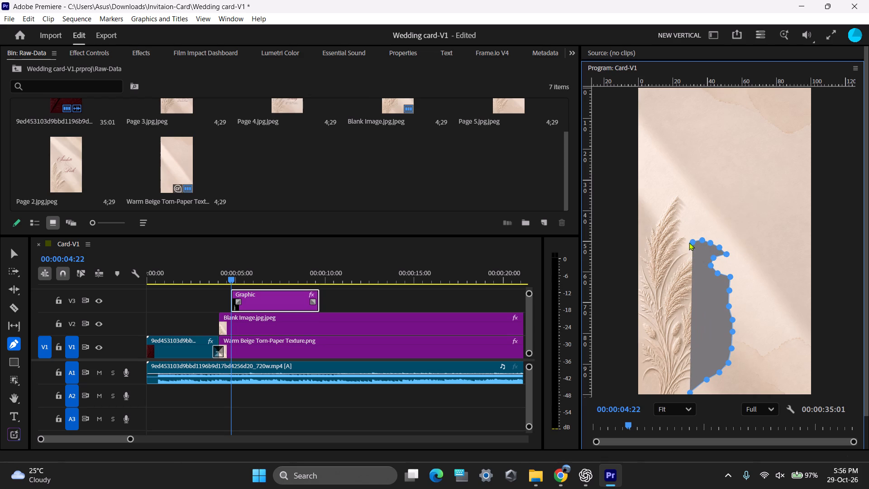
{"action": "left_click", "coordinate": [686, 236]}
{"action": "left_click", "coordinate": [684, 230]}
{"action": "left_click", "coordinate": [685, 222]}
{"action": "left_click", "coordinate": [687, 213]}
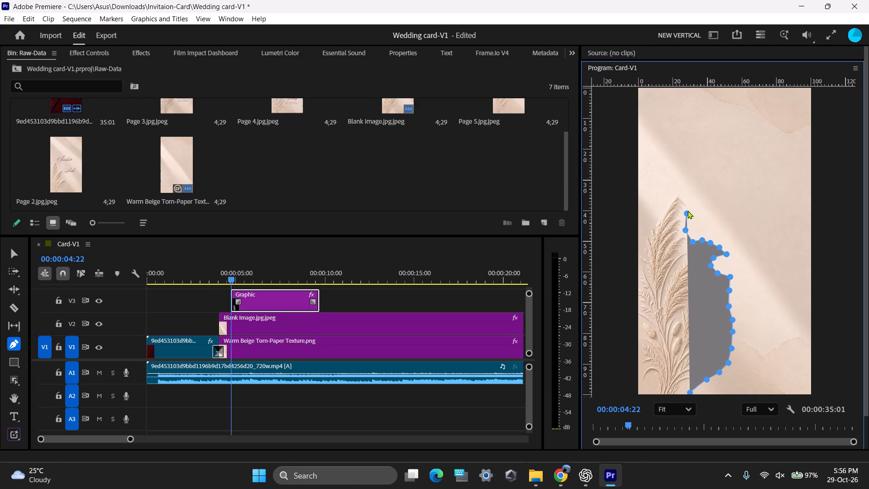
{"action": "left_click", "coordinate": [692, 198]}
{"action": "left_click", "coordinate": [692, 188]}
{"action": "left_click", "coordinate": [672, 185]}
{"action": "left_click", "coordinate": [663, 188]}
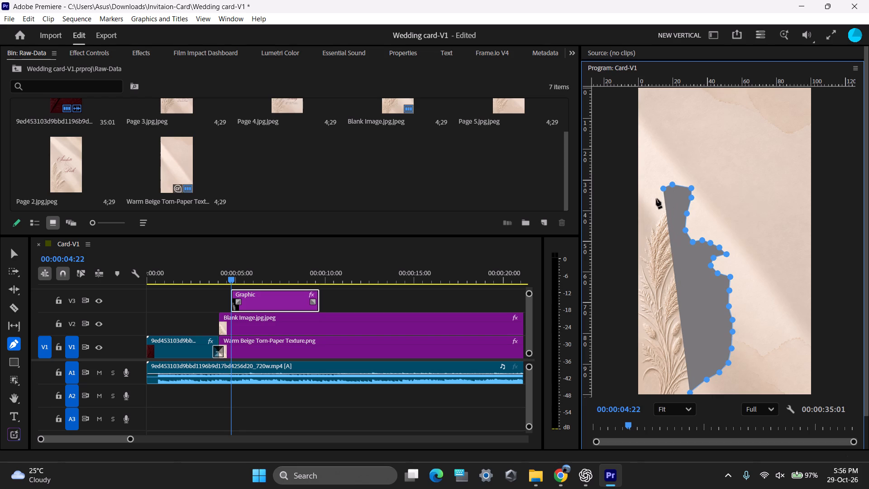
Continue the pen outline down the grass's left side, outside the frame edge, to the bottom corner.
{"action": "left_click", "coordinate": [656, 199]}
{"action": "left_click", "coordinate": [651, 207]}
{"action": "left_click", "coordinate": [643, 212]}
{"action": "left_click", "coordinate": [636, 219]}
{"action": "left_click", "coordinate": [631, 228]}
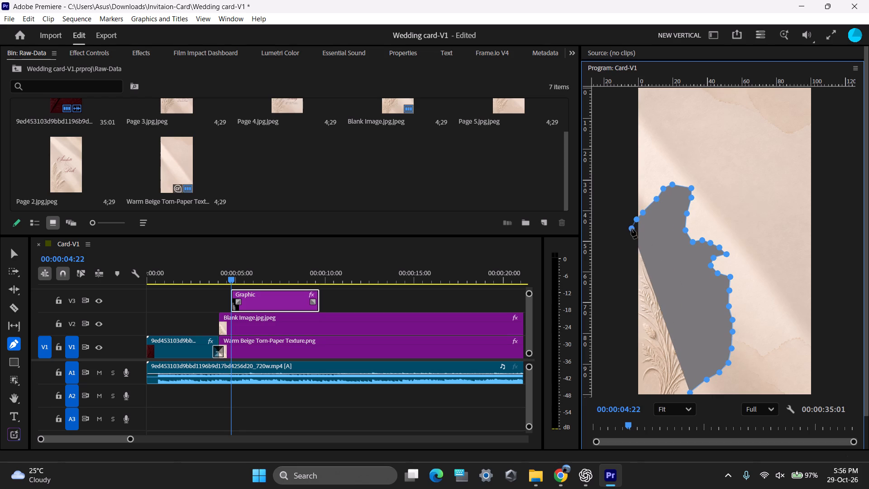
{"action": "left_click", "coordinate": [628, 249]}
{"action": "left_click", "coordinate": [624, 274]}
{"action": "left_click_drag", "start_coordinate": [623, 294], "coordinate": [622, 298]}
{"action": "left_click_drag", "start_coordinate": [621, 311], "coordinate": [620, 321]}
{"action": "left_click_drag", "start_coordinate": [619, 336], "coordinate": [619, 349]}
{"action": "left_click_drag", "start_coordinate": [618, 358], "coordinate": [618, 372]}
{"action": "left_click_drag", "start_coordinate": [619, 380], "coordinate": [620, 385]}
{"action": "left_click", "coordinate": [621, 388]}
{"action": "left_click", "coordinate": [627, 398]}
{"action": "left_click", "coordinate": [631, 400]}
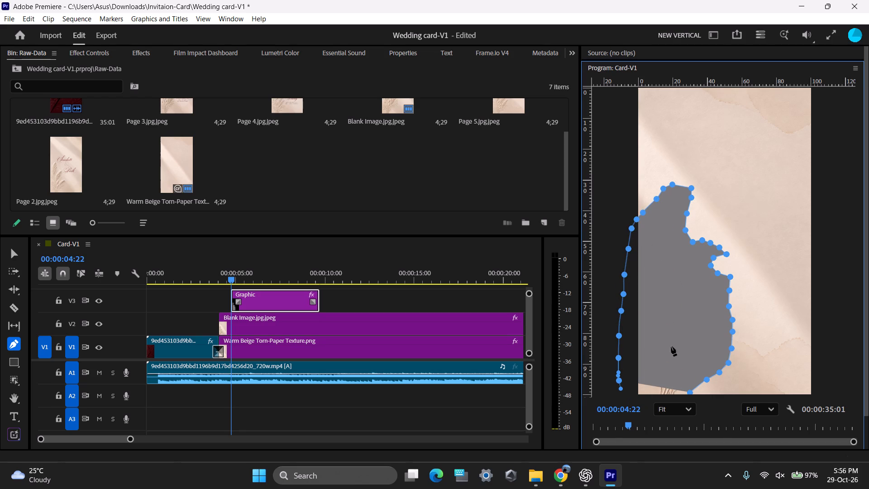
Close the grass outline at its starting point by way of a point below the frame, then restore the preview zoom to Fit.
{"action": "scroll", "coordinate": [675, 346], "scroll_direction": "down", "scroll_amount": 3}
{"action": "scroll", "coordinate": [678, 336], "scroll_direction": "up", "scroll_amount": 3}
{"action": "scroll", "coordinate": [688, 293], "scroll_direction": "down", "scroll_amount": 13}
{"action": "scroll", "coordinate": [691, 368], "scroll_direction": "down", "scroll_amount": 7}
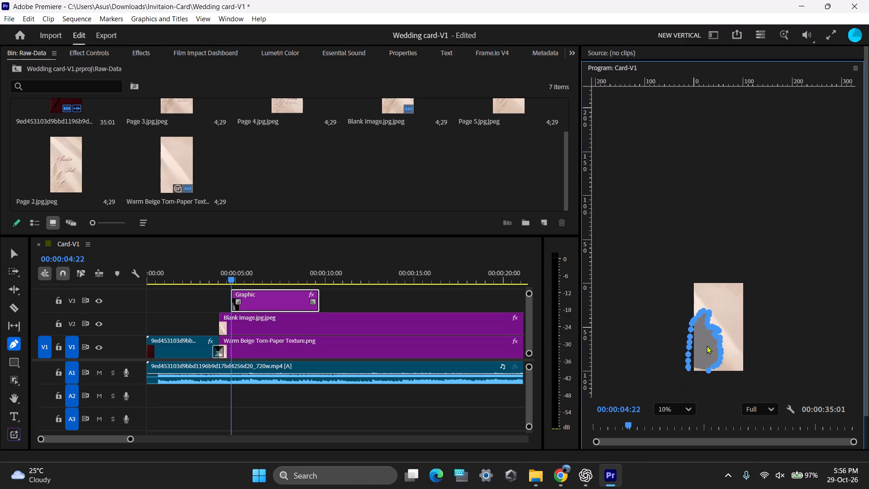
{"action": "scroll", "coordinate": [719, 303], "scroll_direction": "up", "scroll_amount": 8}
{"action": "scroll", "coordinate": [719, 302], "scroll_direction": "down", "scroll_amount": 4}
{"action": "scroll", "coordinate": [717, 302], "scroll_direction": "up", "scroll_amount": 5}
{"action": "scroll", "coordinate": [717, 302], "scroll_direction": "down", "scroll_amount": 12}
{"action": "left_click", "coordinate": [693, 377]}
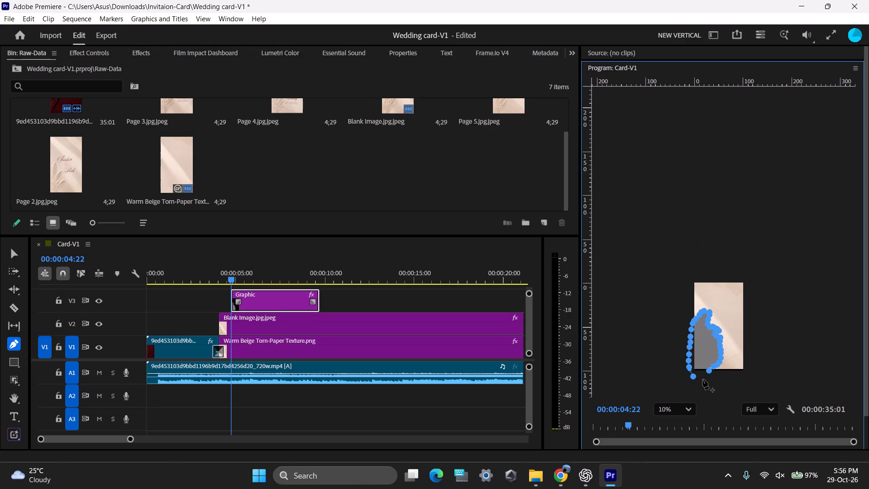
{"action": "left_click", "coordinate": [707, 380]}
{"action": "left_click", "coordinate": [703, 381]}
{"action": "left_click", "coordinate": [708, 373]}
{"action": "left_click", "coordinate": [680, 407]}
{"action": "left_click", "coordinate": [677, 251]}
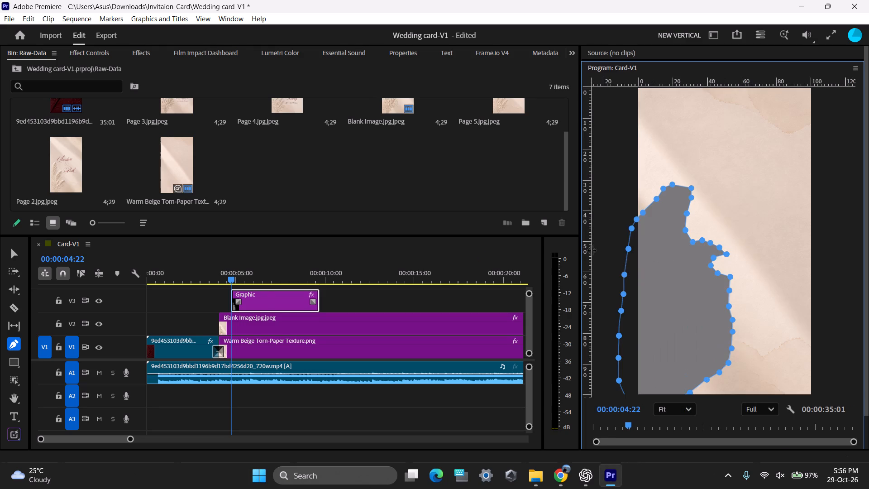
Examine the effect settings of the Graphic clip and the options available for its Shape 01 layer.
{"action": "left_click", "coordinate": [76, 52]}
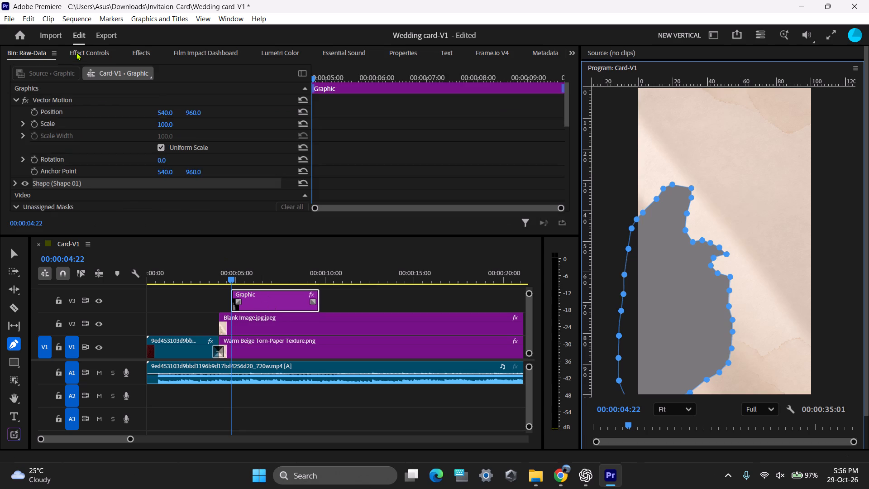
{"action": "scroll", "coordinate": [90, 145], "scroll_direction": "down", "scroll_amount": 11}
{"action": "scroll", "coordinate": [90, 147], "scroll_direction": "up", "scroll_amount": 6}
{"action": "right_click", "coordinate": [49, 127]}
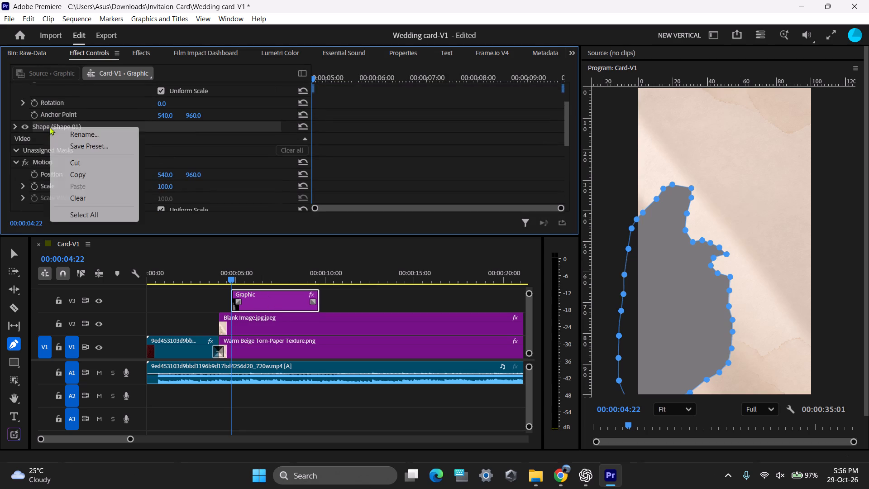
{"action": "left_click", "coordinate": [387, 305]}
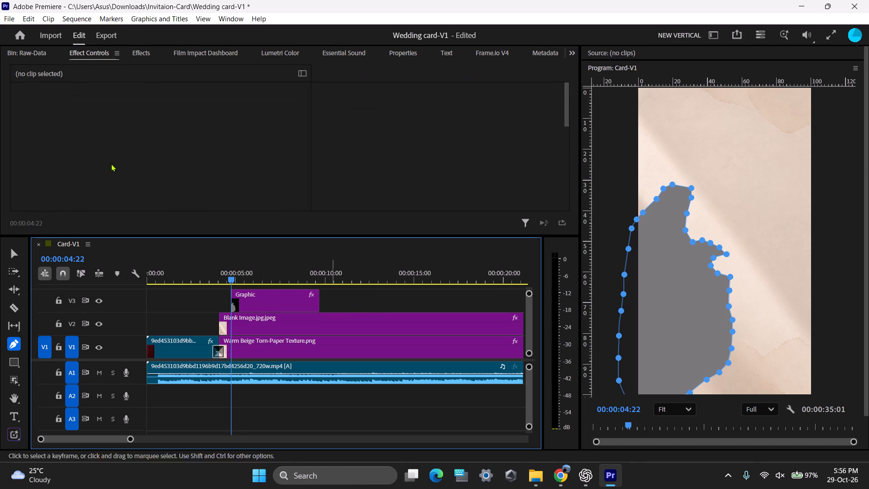
{"action": "left_click", "coordinate": [277, 299]}
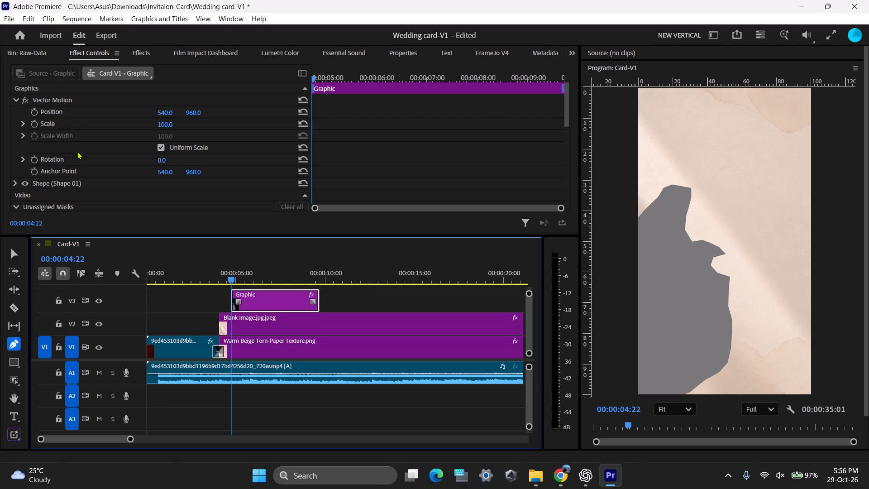
{"action": "scroll", "coordinate": [77, 151], "scroll_direction": "down", "scroll_amount": 7}
{"action": "scroll", "coordinate": [87, 193], "scroll_direction": "up", "scroll_amount": 3}
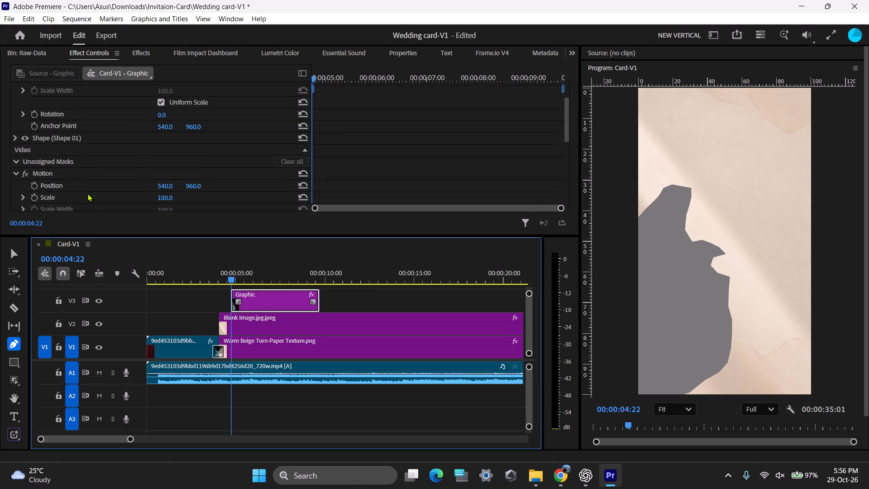
{"action": "right_click", "coordinate": [47, 139]}
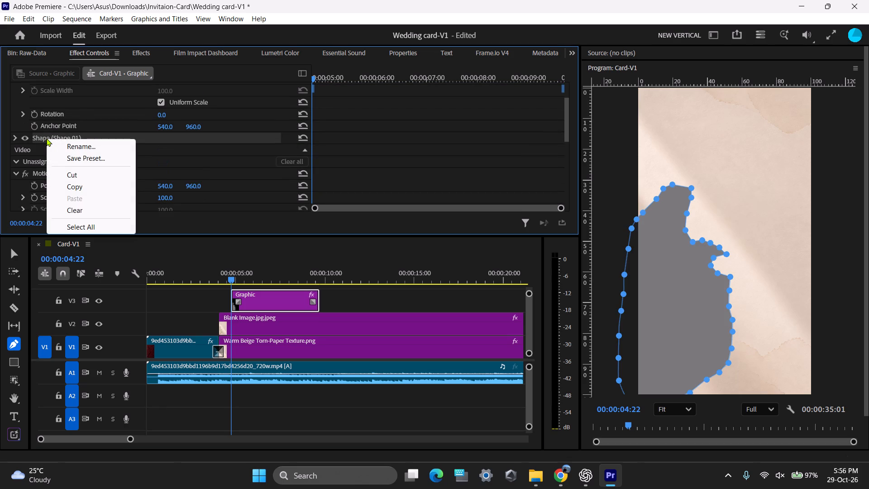
{"action": "left_click", "coordinate": [415, 303]}
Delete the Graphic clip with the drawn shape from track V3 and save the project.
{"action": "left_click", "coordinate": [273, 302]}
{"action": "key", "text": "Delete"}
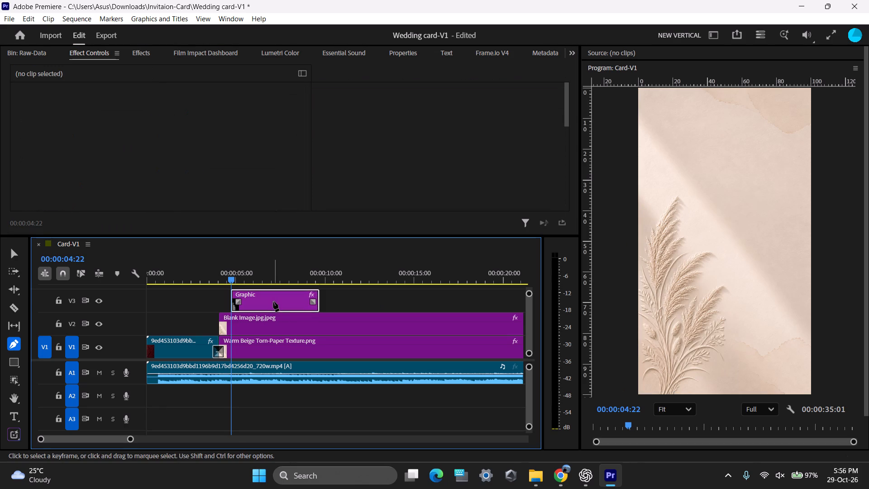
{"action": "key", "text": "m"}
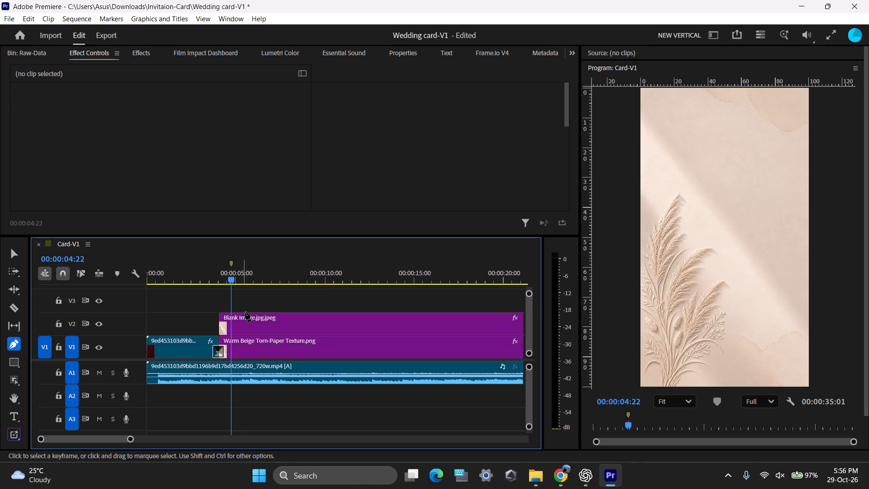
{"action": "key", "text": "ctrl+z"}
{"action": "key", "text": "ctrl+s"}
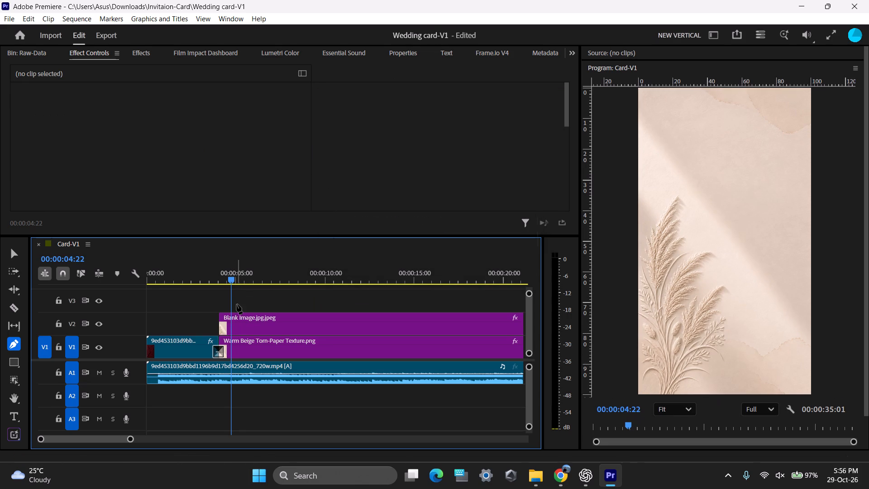
Start a Pen Mask on the Blank Image clip on V2, curving from outside the frame's left edge to above the tallest plume.
{"action": "key", "text": "v"}
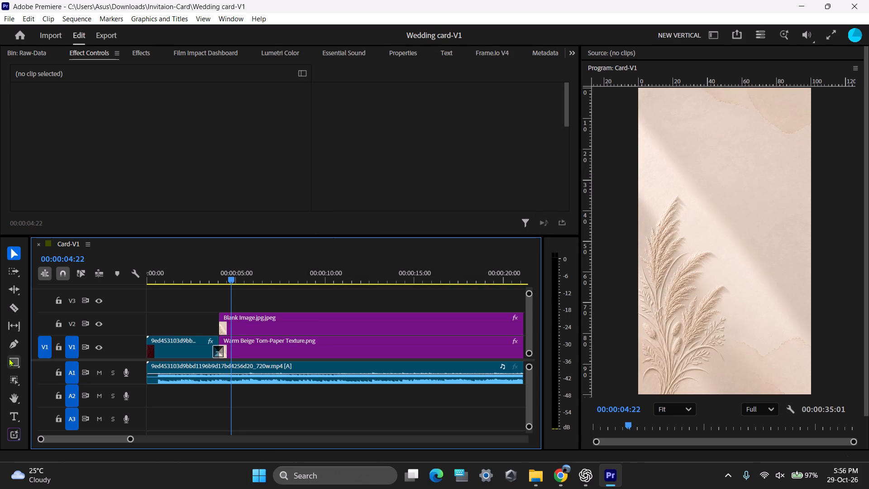
{"action": "left_click_drag", "start_coordinate": [20, 381], "coordinate": [69, 420]}
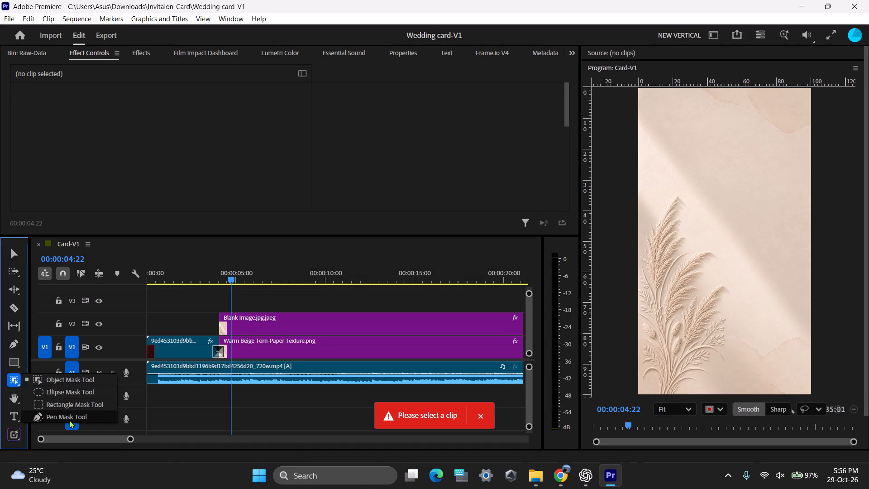
{"action": "left_click_drag", "start_coordinate": [69, 420], "coordinate": [70, 420]}
{"action": "left_click", "coordinate": [302, 317]}
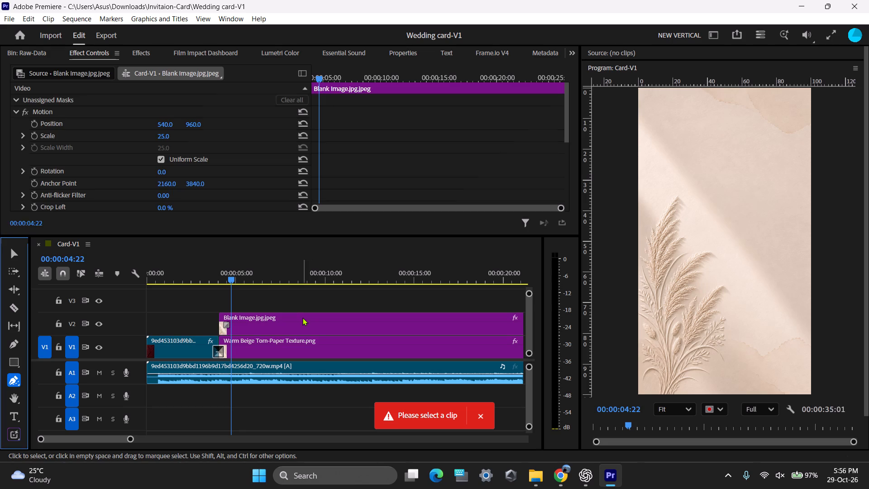
{"action": "left_click", "coordinate": [15, 378]}
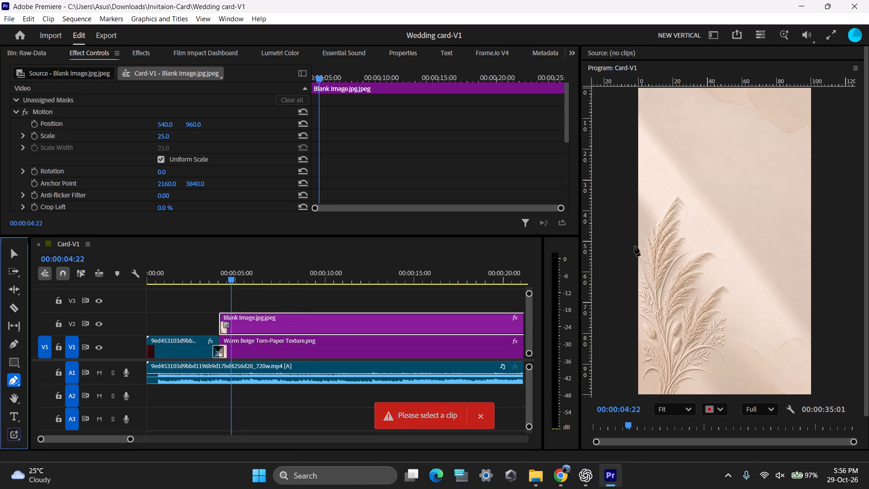
{"action": "left_click_drag", "start_coordinate": [622, 251], "coordinate": [648, 216]}
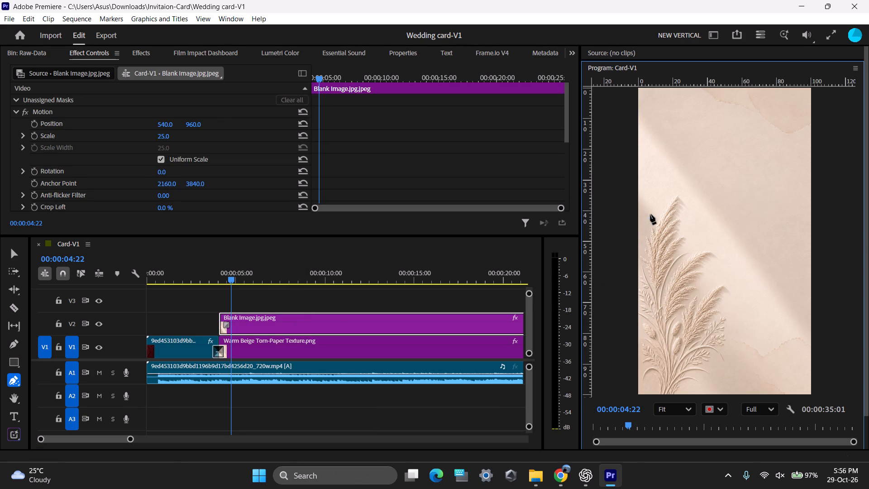
{"action": "left_click_drag", "start_coordinate": [651, 211], "coordinate": [666, 192]}
{"action": "left_click_drag", "start_coordinate": [672, 187], "coordinate": [695, 173]}
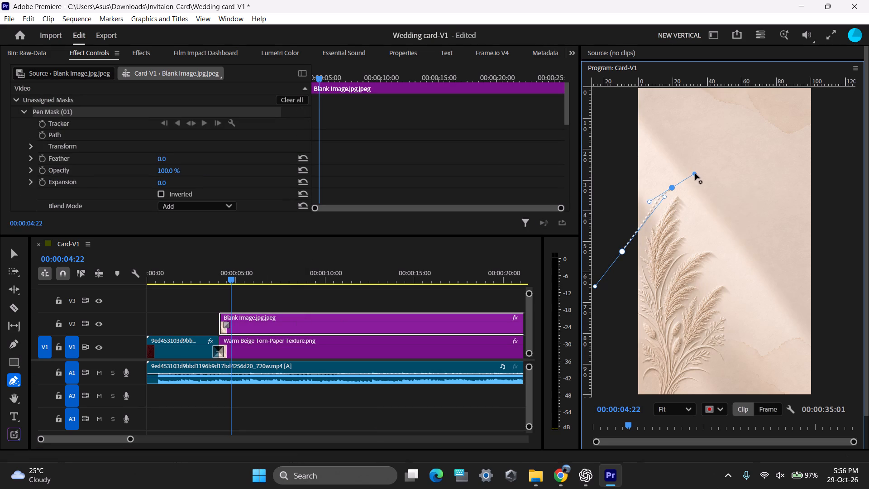
{"action": "left_click_drag", "start_coordinate": [695, 173], "coordinate": [708, 175]}
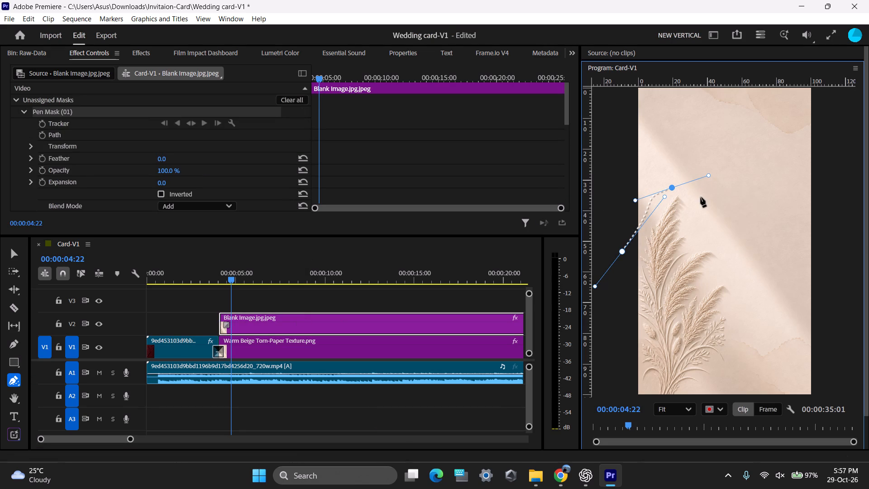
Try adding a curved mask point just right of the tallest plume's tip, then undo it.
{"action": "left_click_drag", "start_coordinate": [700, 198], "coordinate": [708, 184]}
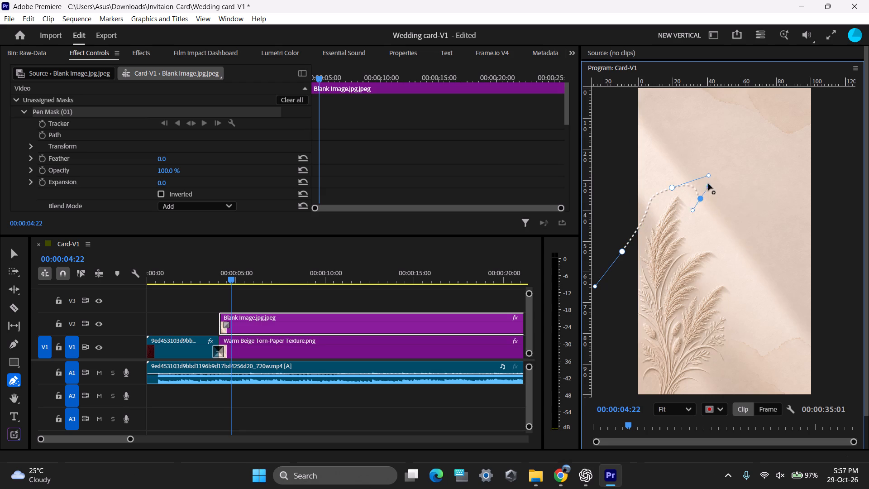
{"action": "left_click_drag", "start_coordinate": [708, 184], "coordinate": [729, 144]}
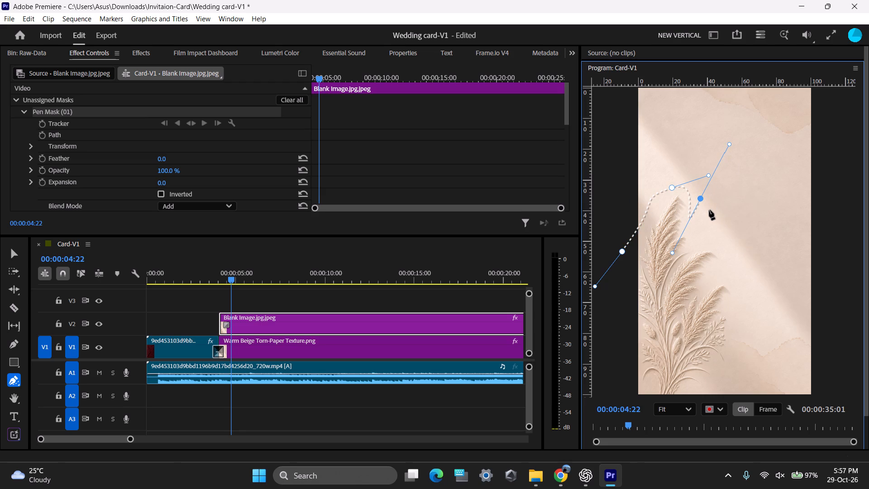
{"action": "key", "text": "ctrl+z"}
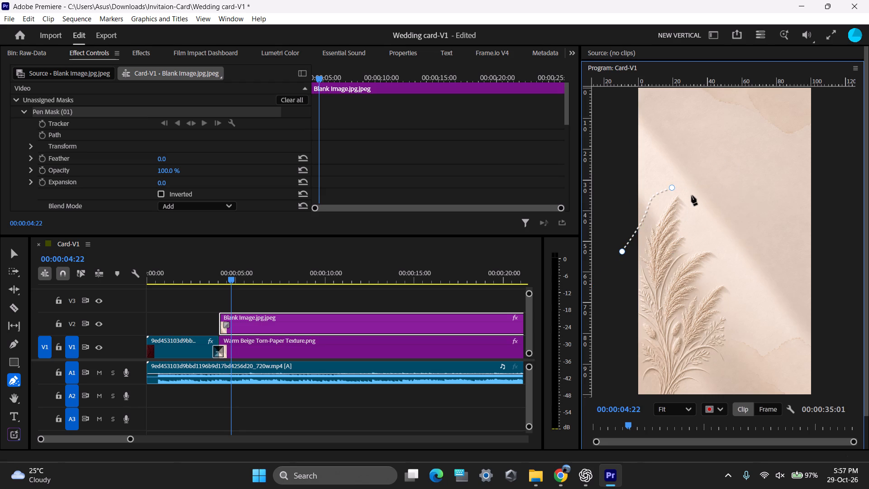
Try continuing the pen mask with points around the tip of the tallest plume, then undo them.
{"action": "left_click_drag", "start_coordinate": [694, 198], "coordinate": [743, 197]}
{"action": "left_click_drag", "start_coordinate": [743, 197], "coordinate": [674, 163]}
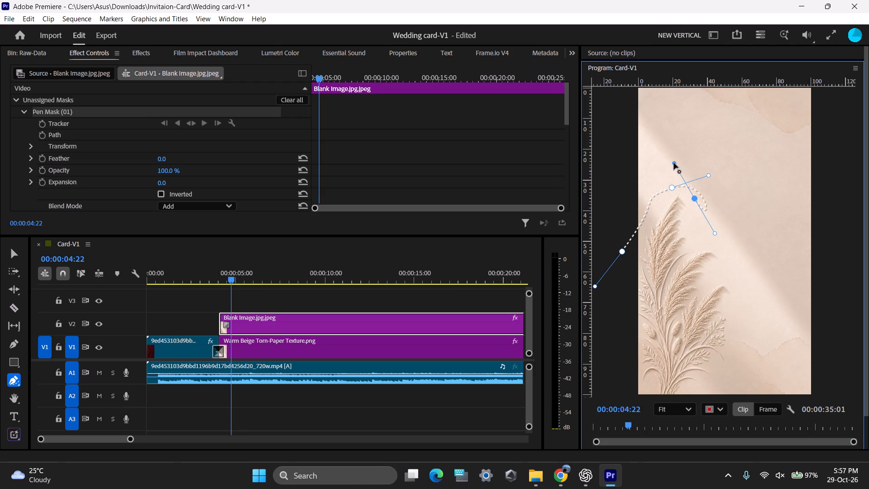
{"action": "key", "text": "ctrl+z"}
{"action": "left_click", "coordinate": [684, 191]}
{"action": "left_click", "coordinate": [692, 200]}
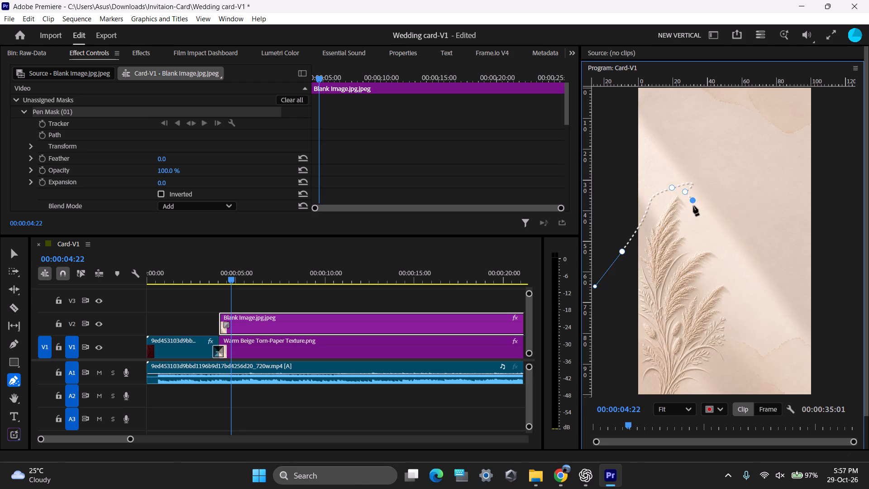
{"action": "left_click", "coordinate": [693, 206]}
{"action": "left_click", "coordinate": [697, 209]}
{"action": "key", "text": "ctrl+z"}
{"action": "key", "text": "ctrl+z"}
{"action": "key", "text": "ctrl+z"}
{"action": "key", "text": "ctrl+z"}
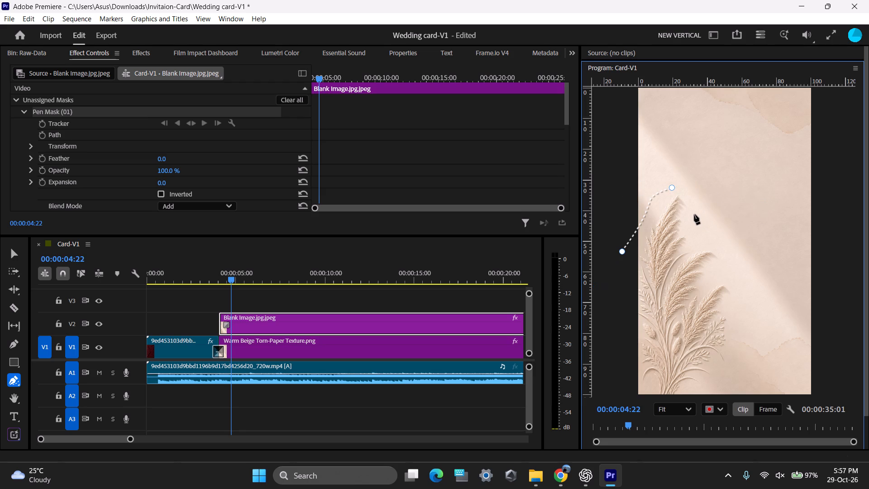
Add mask points down the right side of the tallest plume and out around the tip of the middle plume.
{"action": "left_click", "coordinate": [700, 206]}
{"action": "left_click", "coordinate": [699, 214]}
{"action": "left_click", "coordinate": [697, 224]}
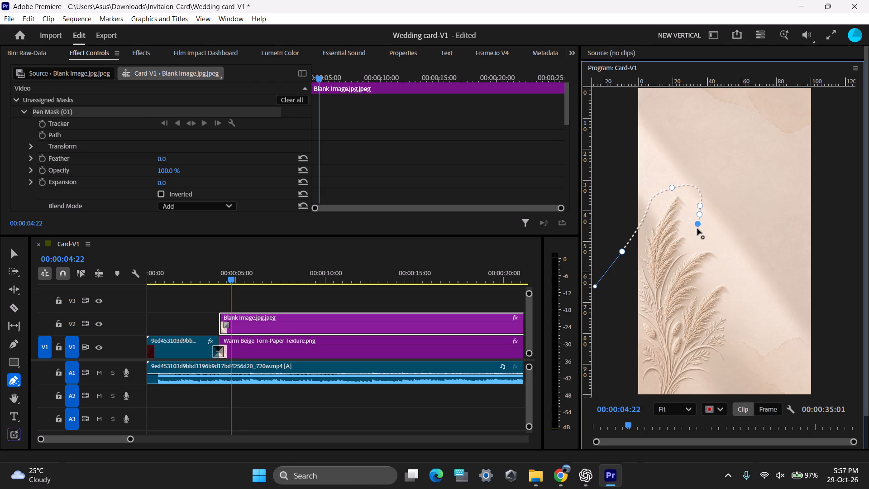
{"action": "left_click", "coordinate": [697, 232]}
{"action": "left_click", "coordinate": [696, 240]}
{"action": "left_click", "coordinate": [700, 244]}
{"action": "left_click", "coordinate": [712, 246]}
{"action": "left_click", "coordinate": [719, 252]}
{"action": "left_click", "coordinate": [725, 261]}
Continue the mask outline under the middle plume's tip, over the lowest plume's tip and down along its right side.
{"action": "left_click_drag", "start_coordinate": [720, 269], "coordinate": [716, 270]}
{"action": "left_click", "coordinate": [709, 273]}
{"action": "left_click", "coordinate": [707, 284]}
{"action": "left_click_drag", "start_coordinate": [709, 286], "coordinate": [713, 286]}
{"action": "left_click", "coordinate": [721, 281]}
{"action": "left_click", "coordinate": [727, 280]}
{"action": "left_click", "coordinate": [733, 285]}
{"action": "left_click", "coordinate": [734, 288]}
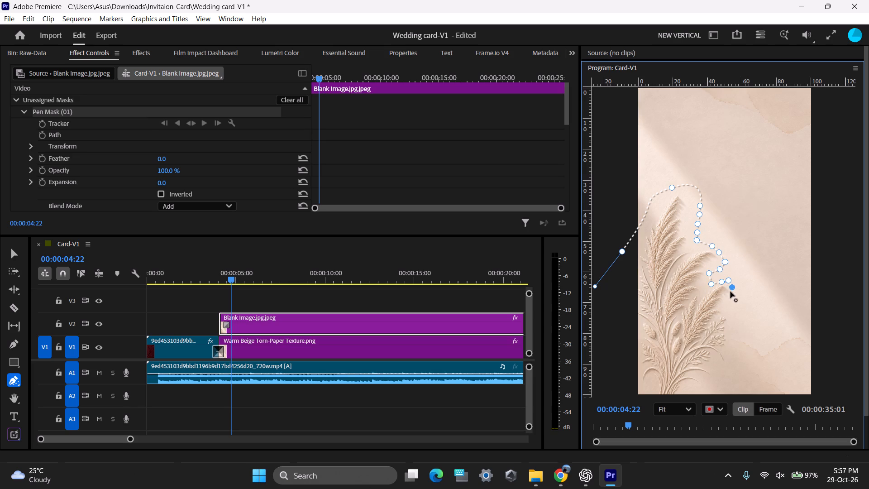
{"action": "left_click", "coordinate": [730, 292]}
{"action": "left_click", "coordinate": [727, 298]}
{"action": "left_click", "coordinate": [726, 307]}
{"action": "left_click", "coordinate": [730, 312]}
{"action": "left_click", "coordinate": [735, 314]}
{"action": "left_click", "coordinate": [740, 321]}
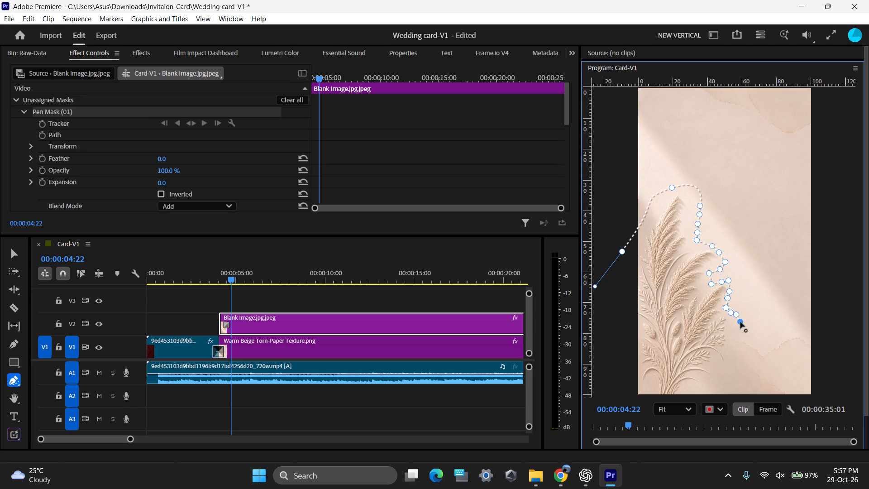
Trace the mask around the lower leaves' right side and down to the bottom edge of the frame.
{"action": "left_click", "coordinate": [741, 327]}
{"action": "left_click", "coordinate": [740, 337]}
{"action": "left_click", "coordinate": [734, 341]}
{"action": "left_click", "coordinate": [733, 344]}
{"action": "left_click", "coordinate": [729, 355]}
{"action": "left_click", "coordinate": [725, 367]}
{"action": "left_click_drag", "start_coordinate": [718, 377], "coordinate": [711, 382]}
{"action": "left_click", "coordinate": [708, 383]}
{"action": "left_click_drag", "start_coordinate": [704, 391], "coordinate": [702, 395]}
{"action": "left_click", "coordinate": [700, 399]}
Close the pen mask with points below the frame and outside its left edge, joining the starting point.
{"action": "left_click", "coordinate": [655, 402]}
{"action": "left_click", "coordinate": [624, 397]}
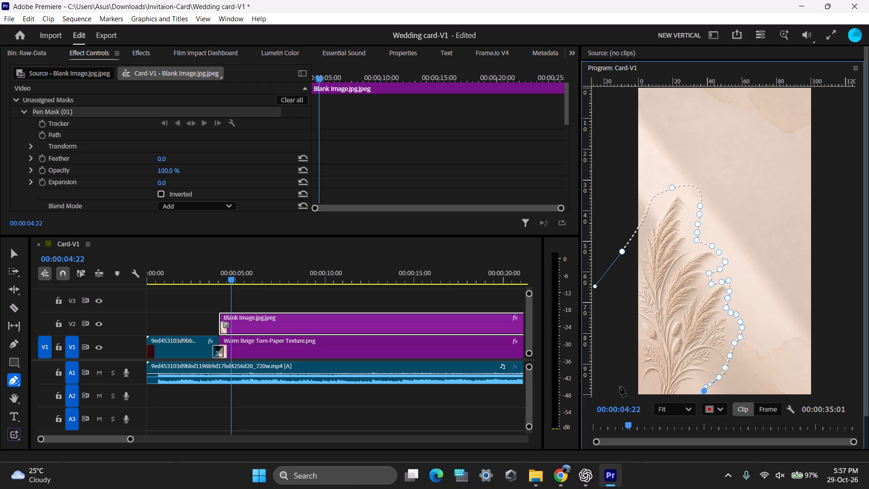
{"action": "left_click", "coordinate": [620, 369]}
{"action": "key", "text": "ctrl+z"}
{"action": "scroll", "coordinate": [672, 348], "scroll_direction": "down", "scroll_amount": 3, "text": "ctrl"}
{"action": "scroll", "coordinate": [692, 296], "scroll_direction": "down", "scroll_amount": 13, "text": "ctrl"}
{"action": "scroll", "coordinate": [693, 294], "scroll_direction": "up", "scroll_amount": 9, "text": "ctrl"}
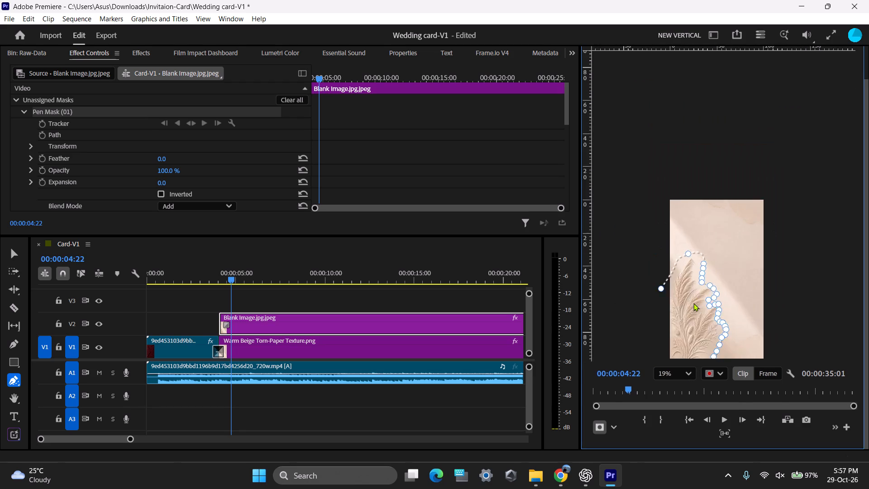
{"action": "scroll", "coordinate": [693, 303], "scroll_direction": "up", "scroll_amount": 18, "text": "ctrl"}
{"action": "scroll", "coordinate": [683, 279], "scroll_direction": "down", "scroll_amount": 20, "text": "ctrl"}
{"action": "scroll", "coordinate": [683, 279], "scroll_direction": "down", "scroll_amount": 2, "text": "ctrl"}
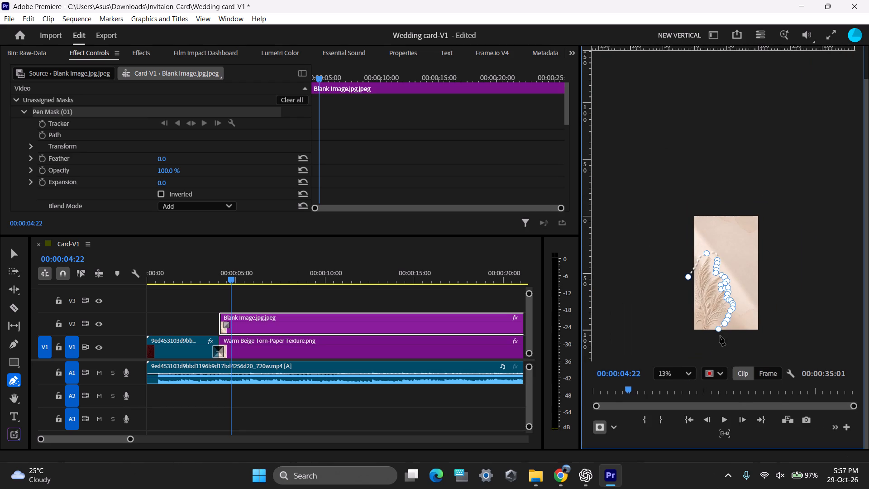
{"action": "left_click", "coordinate": [712, 338]}
{"action": "left_click", "coordinate": [698, 345]}
{"action": "left_click", "coordinate": [684, 341]}
{"action": "left_click", "coordinate": [681, 326]}
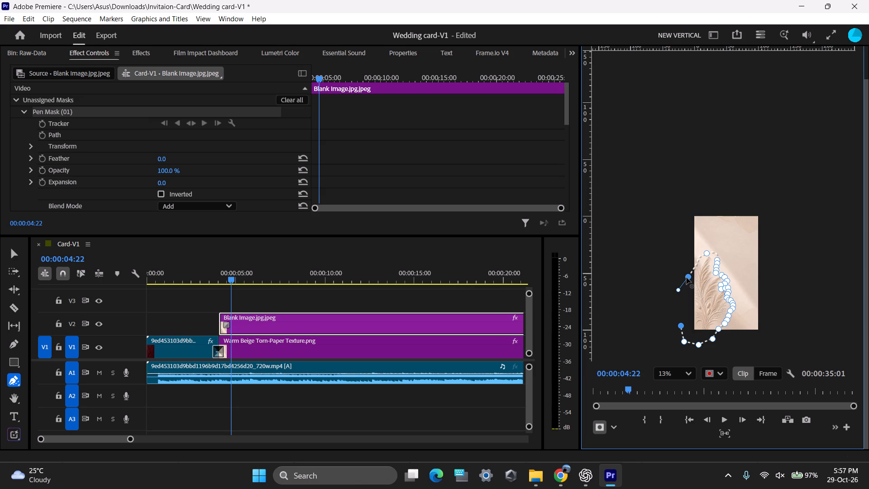
{"action": "left_click", "coordinate": [687, 278]}
{"action": "left_click", "coordinate": [683, 377]}
{"action": "left_click", "coordinate": [679, 218]}
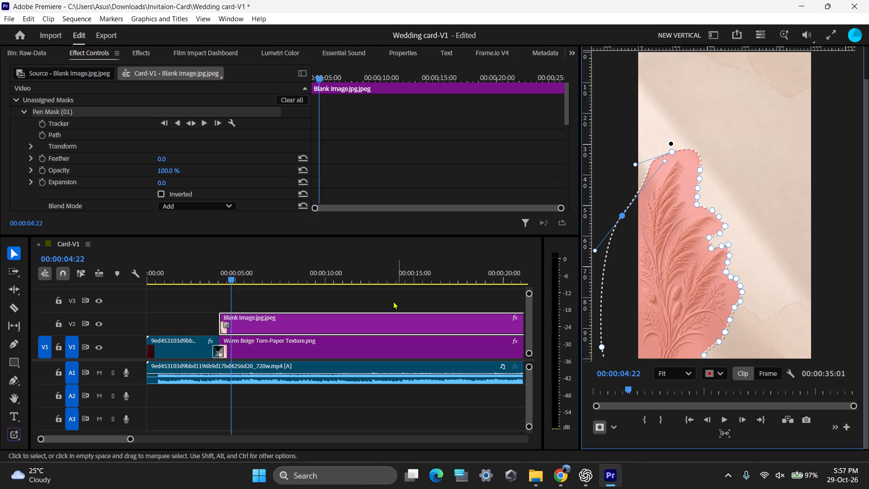
Preview the masked area briefly and change Pen Mask (01) to an opacity mask.
{"action": "left_click_drag", "start_coordinate": [229, 272], "coordinate": [210, 275]}
{"action": "key", "text": "space"}
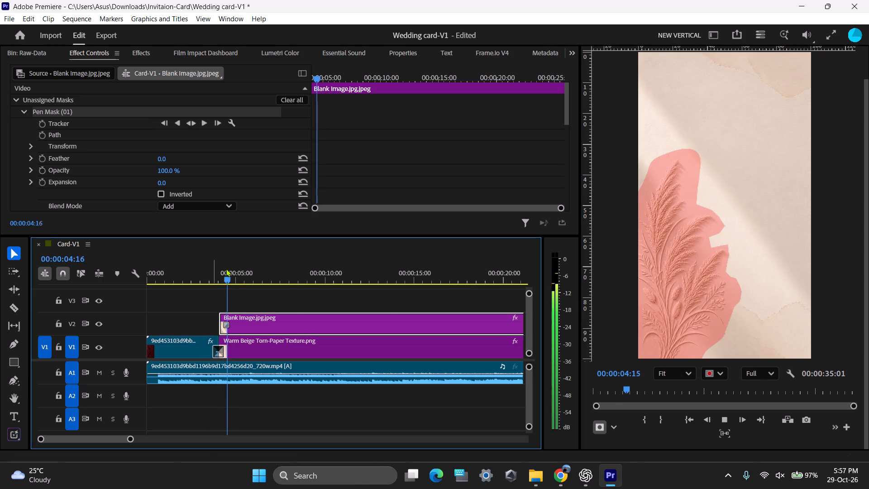
{"action": "key", "text": "space"}
{"action": "right_click", "coordinate": [53, 107]}
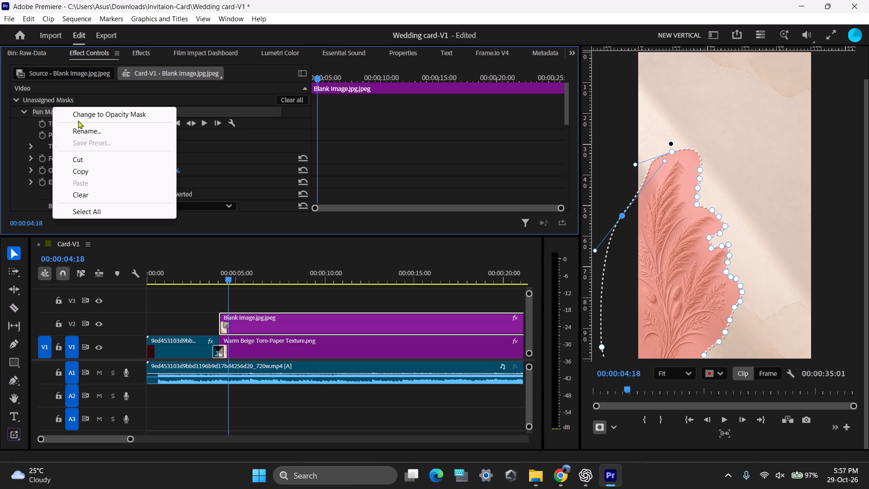
{"action": "left_click", "coordinate": [77, 113]}
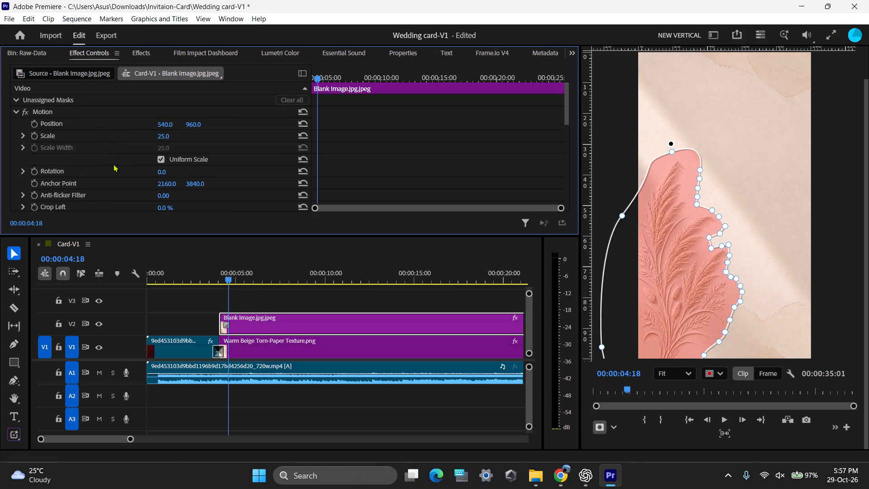
Set the Feather of the Blank Image clip's opacity pen mask to 454 at the clip's start.
{"action": "left_click_drag", "start_coordinate": [324, 69], "coordinate": [388, 81]}
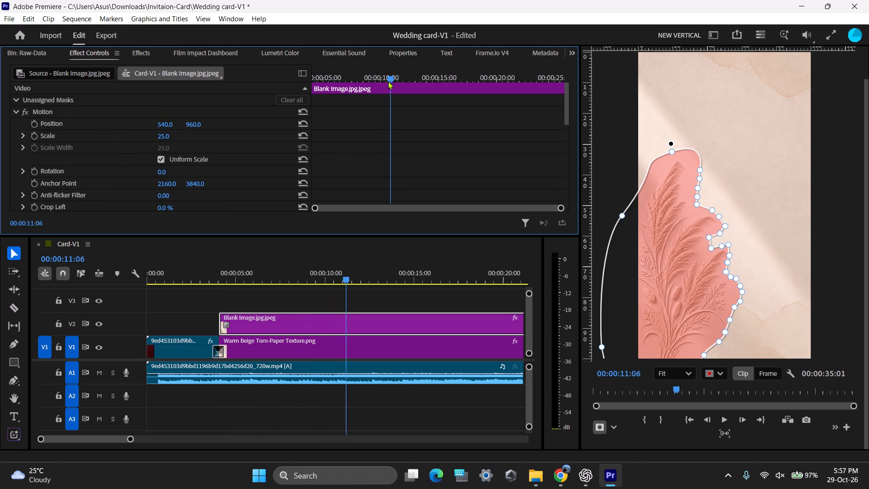
{"action": "left_click_drag", "start_coordinate": [388, 81], "coordinate": [275, 99]}
{"action": "left_click", "coordinate": [267, 288]}
{"action": "left_click", "coordinate": [245, 315]}
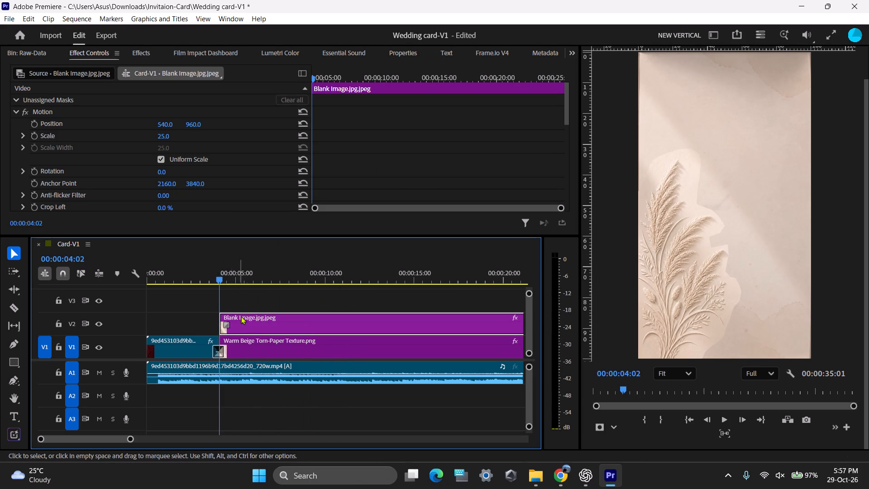
{"action": "left_click", "coordinate": [254, 327]}
{"action": "scroll", "coordinate": [102, 148], "scroll_direction": "down", "scroll_amount": 5}
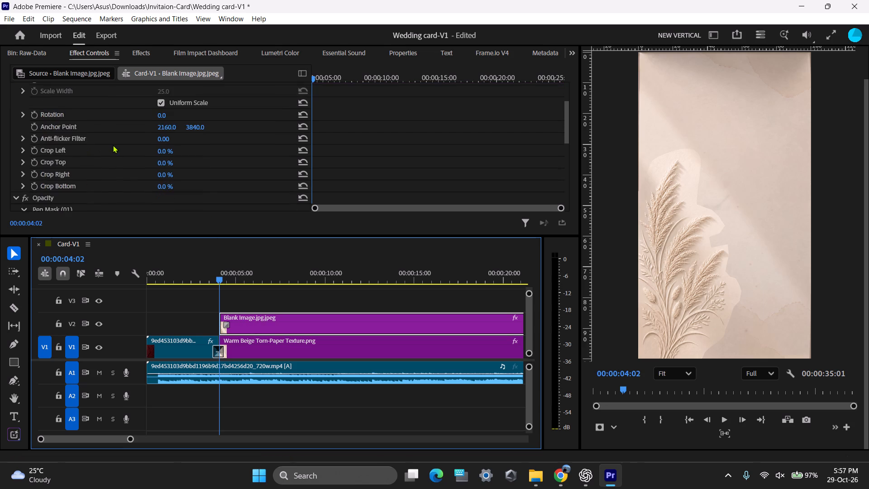
{"action": "scroll", "coordinate": [113, 144], "scroll_direction": "down", "scroll_amount": 9}
{"action": "left_click_drag", "start_coordinate": [162, 154], "coordinate": [326, 159]}
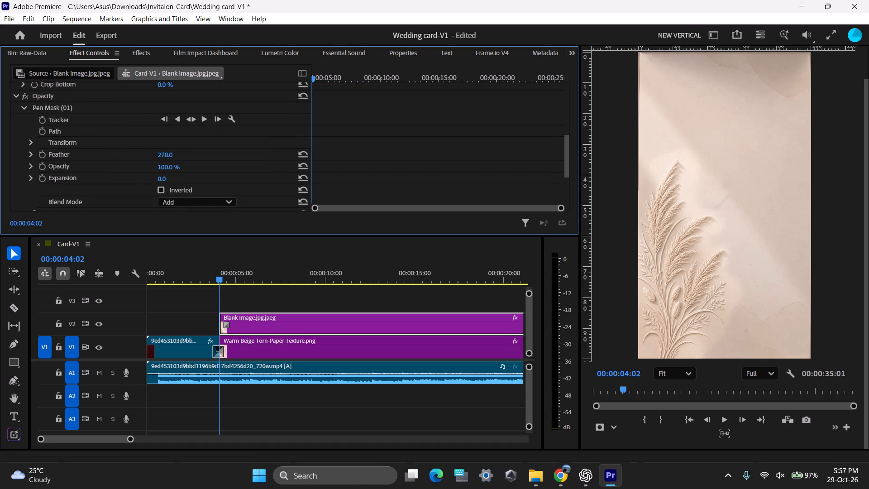
{"action": "left_click_drag", "start_coordinate": [326, 159], "coordinate": [389, 163]}
{"action": "left_click_drag", "start_coordinate": [389, 163], "coordinate": [413, 163]}
{"action": "left_click_drag", "start_coordinate": [413, 163], "coordinate": [425, 163]}
{"action": "left_click", "coordinate": [678, 375]}
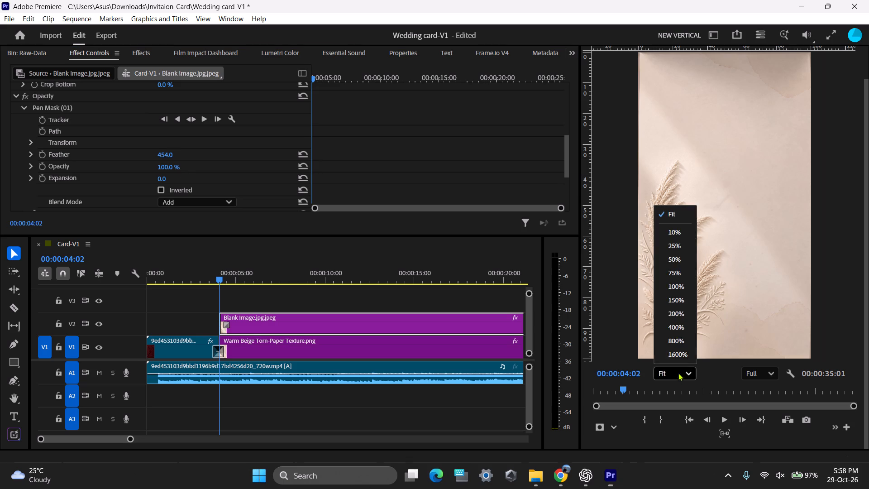
{"action": "left_click", "coordinate": [673, 218]}
Save the project and play the start of the feathered Blank Image clip.
{"action": "left_click", "coordinate": [304, 301]}
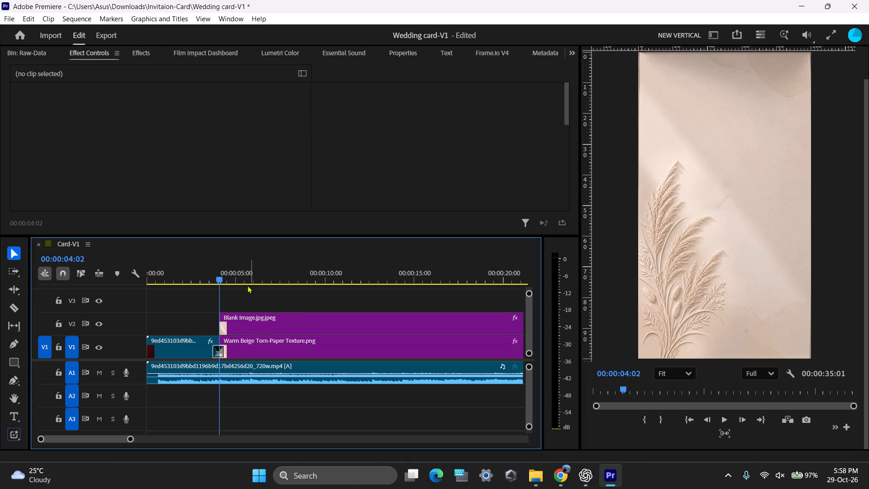
{"action": "left_click", "coordinate": [263, 337]}
{"action": "left_click", "coordinate": [258, 325]}
{"action": "key", "text": "space"}
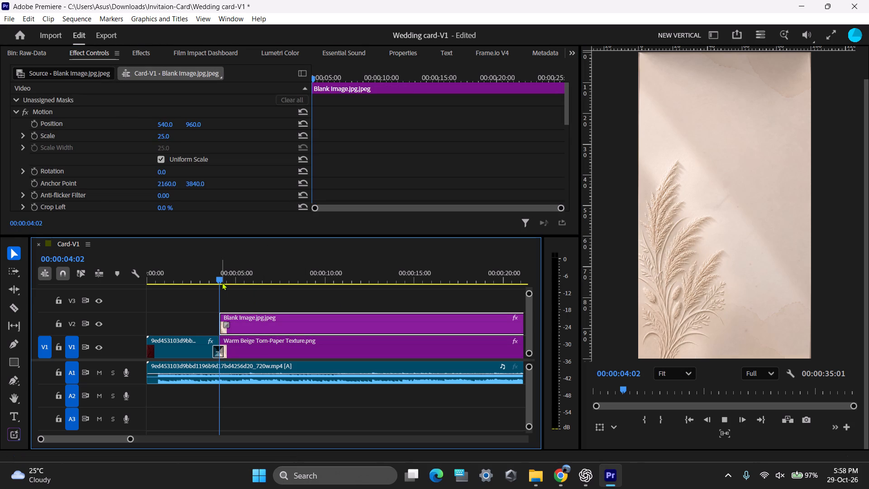
{"action": "key", "text": "space"}
{"action": "key", "text": "ctrl+s"}
{"action": "key", "text": "space"}
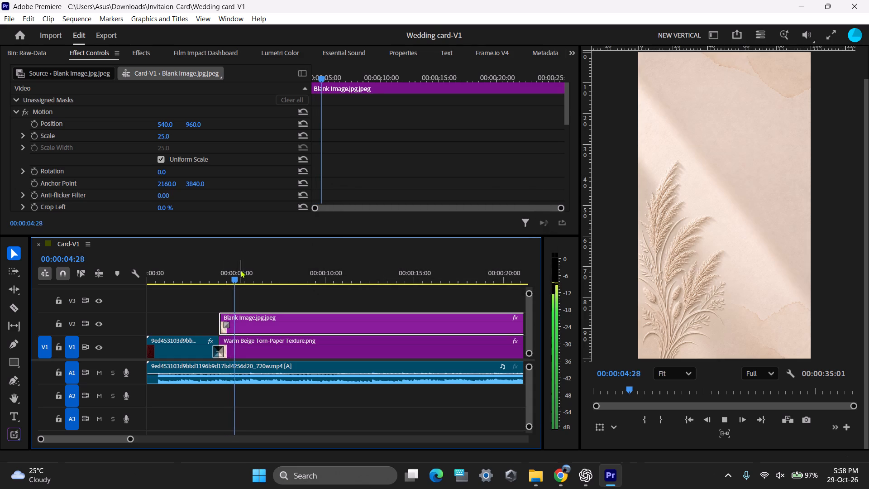
{"action": "key", "text": "space"}
Toggle track V2's visibility off and on at 00:00:04:25 to compare the frame with and without the masked grass.
{"action": "left_click_drag", "start_coordinate": [241, 269], "coordinate": [234, 269]}
{"action": "left_click", "coordinate": [100, 323]}
{"action": "left_click", "coordinate": [100, 323]}
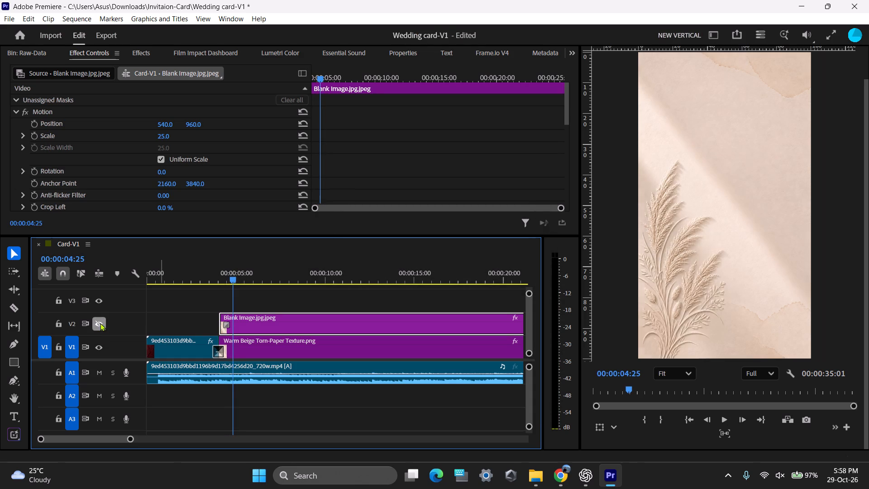
{"action": "left_click", "coordinate": [100, 323]}
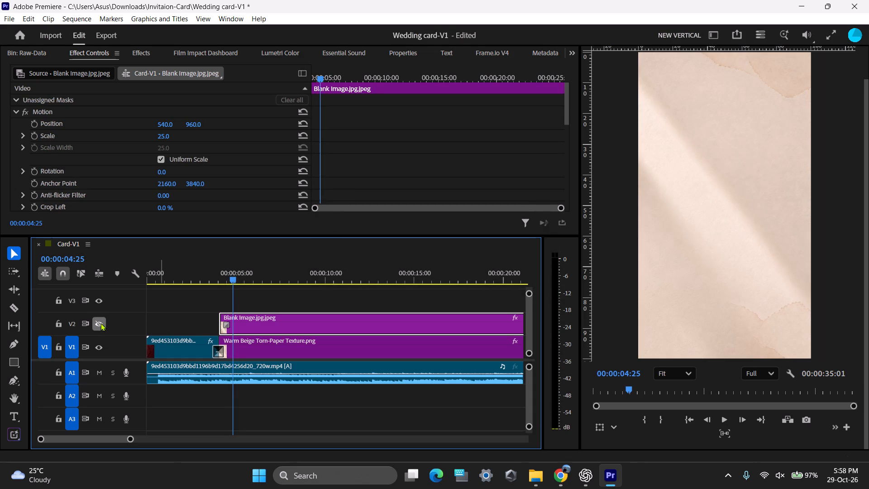
{"action": "left_click", "coordinate": [100, 323]}
{"action": "double_click", "coordinate": [100, 323]}
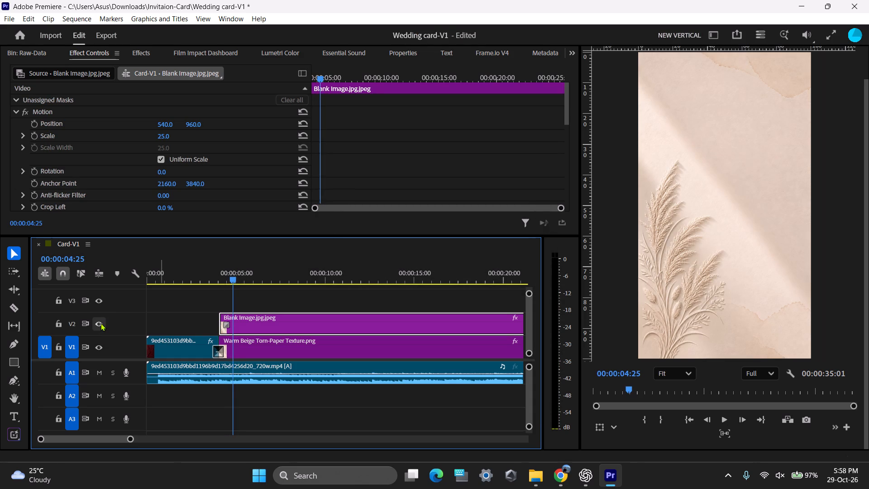
{"action": "double_click", "coordinate": [100, 323]}
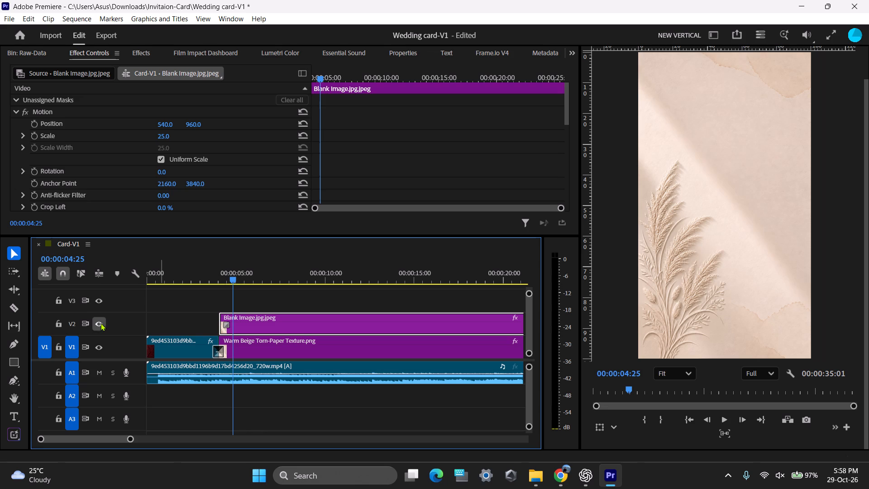
{"action": "double_click", "coordinate": [100, 323]}
{"action": "double_click", "coordinate": [100, 323]}
Save the project.
{"action": "key", "text": "ctrl+s"}
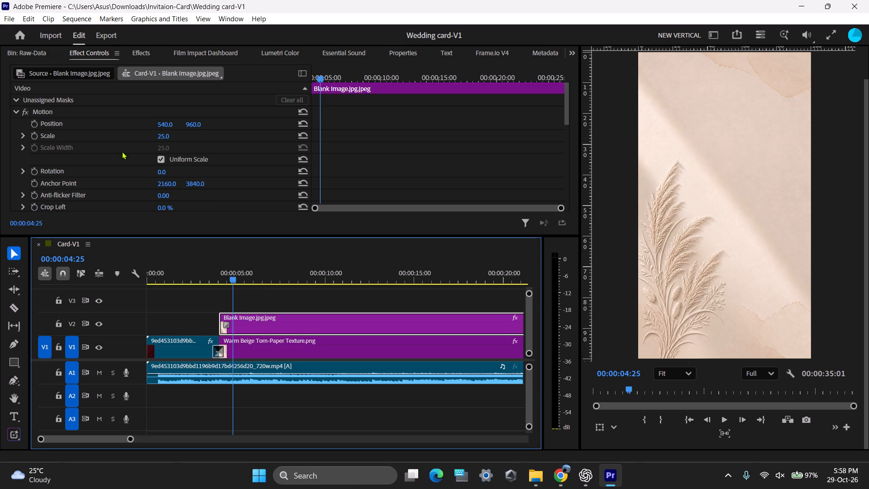
Check the grass pen mask at the Blank Image clip's start, 00:00:04:02, and nest that clip on V2 under the default name.
{"action": "scroll", "coordinate": [122, 151], "scroll_direction": "down", "scroll_amount": 13}
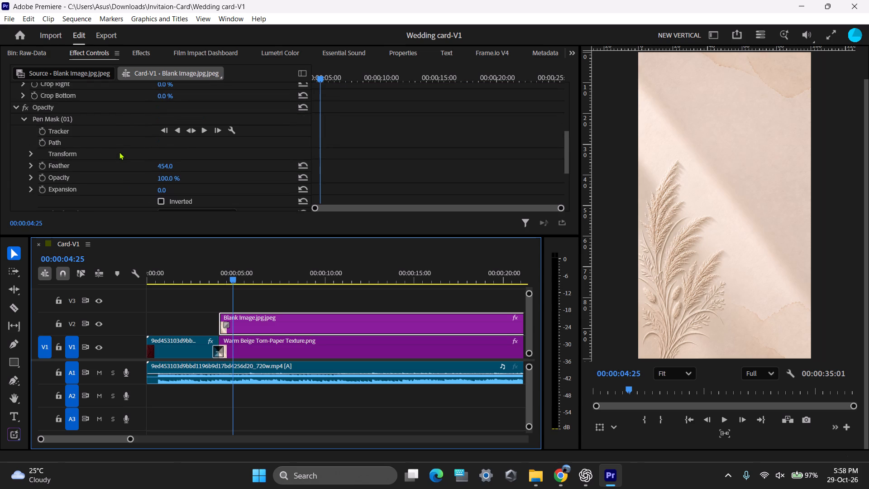
{"action": "left_click_drag", "start_coordinate": [321, 72], "coordinate": [306, 75]}
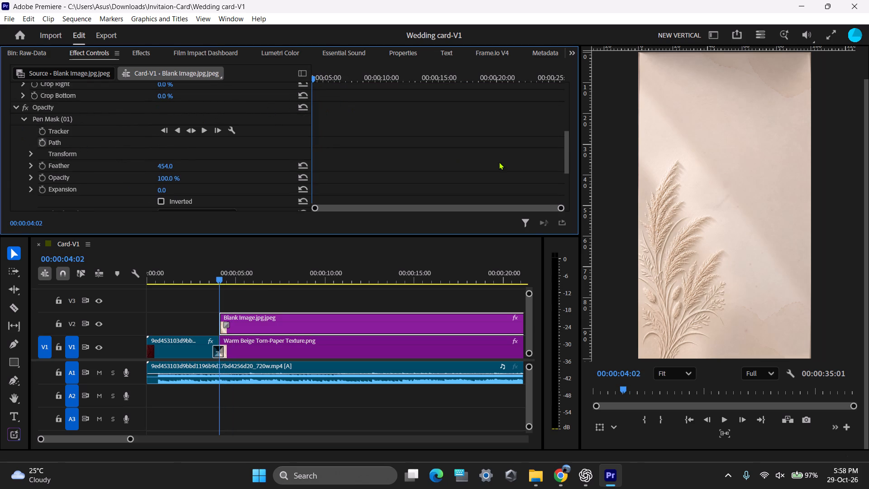
{"action": "left_click", "coordinate": [50, 119]}
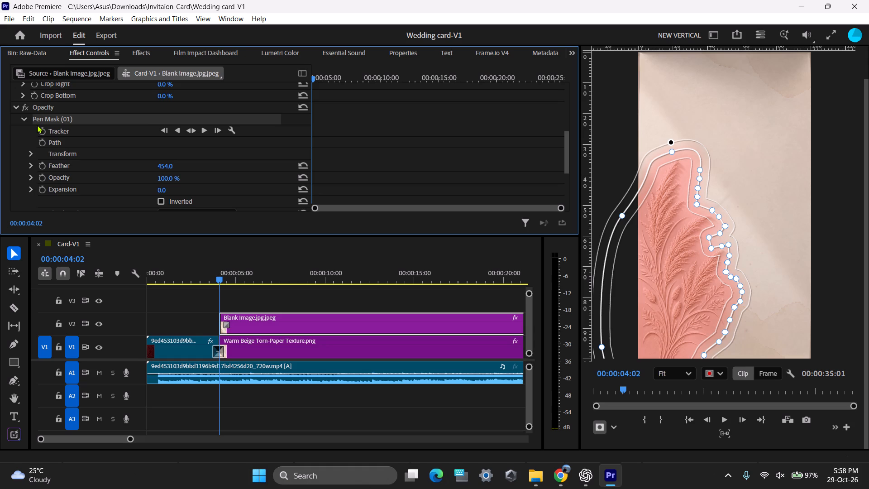
{"action": "scroll", "coordinate": [110, 154], "scroll_direction": "down", "scroll_amount": 2}
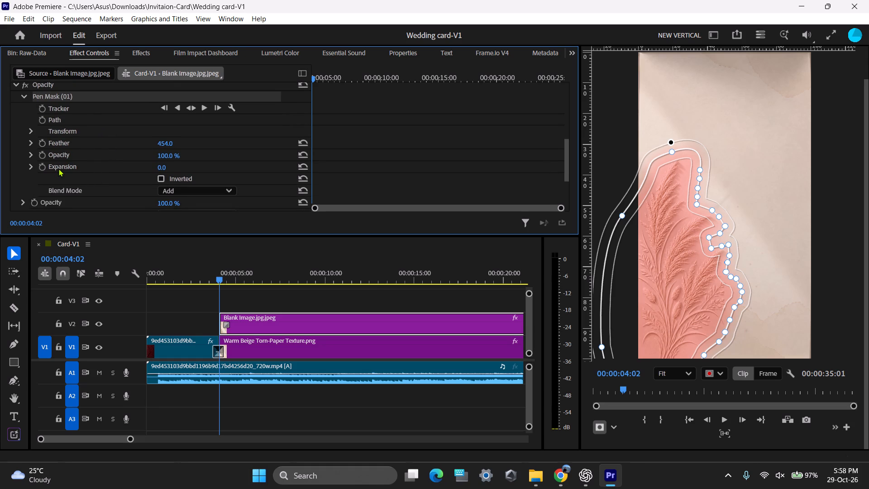
{"action": "right_click", "coordinate": [262, 323]}
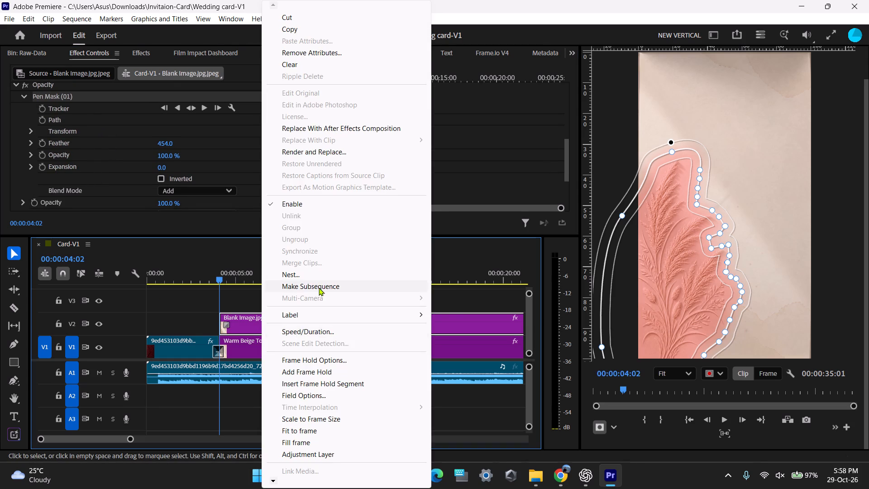
{"action": "left_click", "coordinate": [309, 272]}
{"action": "left_click", "coordinate": [441, 253]}
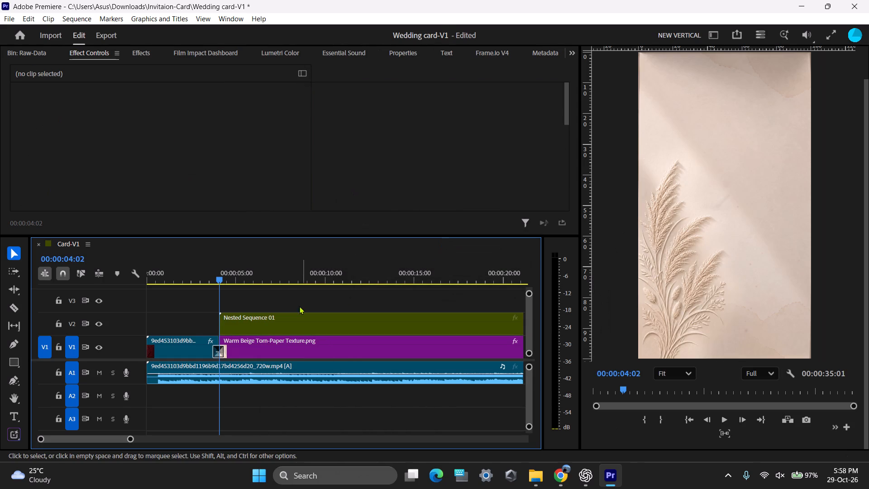
Draw a rectangle mask on the nested clip and position it so it encloses all of the grass in the lower-left of the frame.
{"action": "left_click", "coordinate": [282, 319]}
{"action": "scroll", "coordinate": [161, 126], "scroll_direction": "down", "scroll_amount": 11}
{"action": "scroll", "coordinate": [149, 151], "scroll_direction": "up", "scroll_amount": 5}
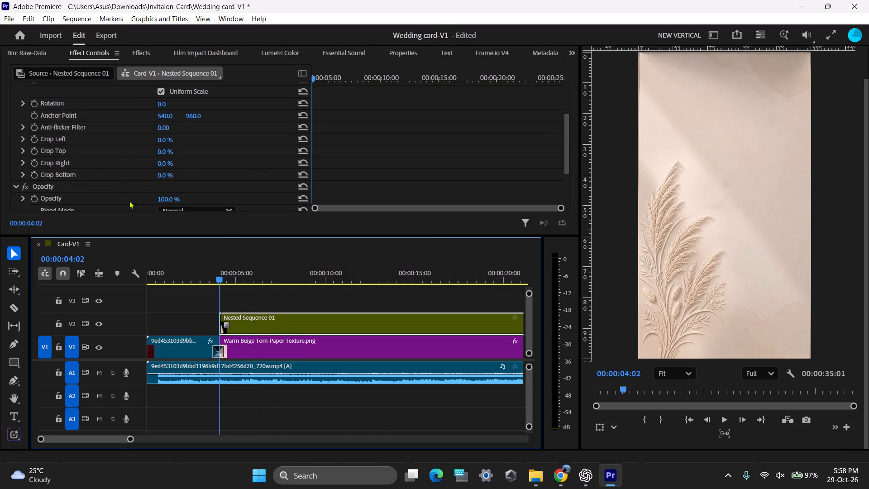
{"action": "left_click", "coordinate": [14, 379]}
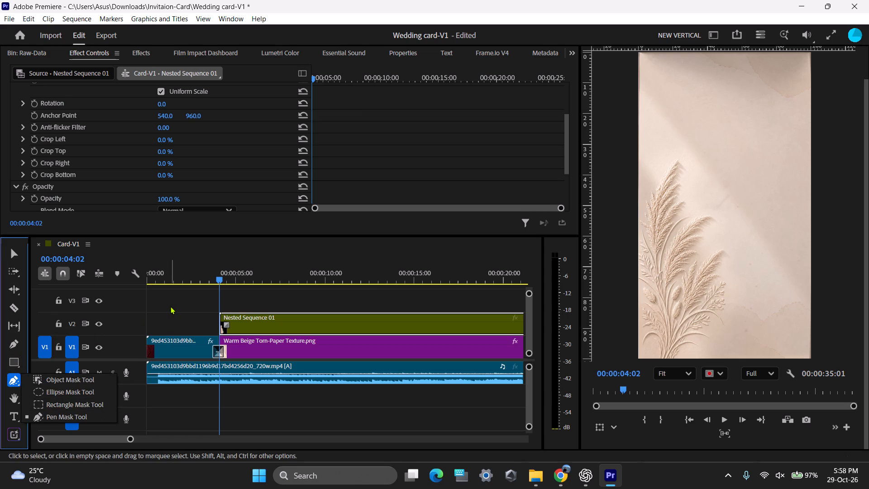
{"action": "left_click", "coordinate": [81, 405]}
{"action": "left_click", "coordinate": [683, 372]}
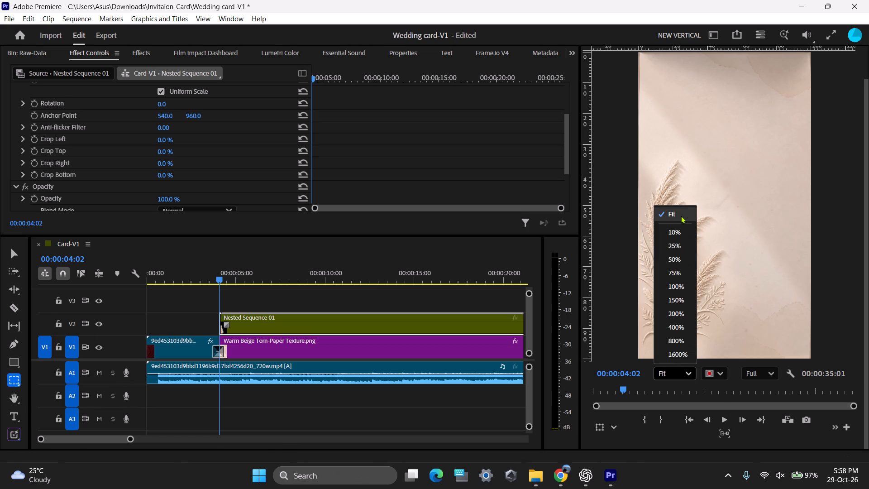
{"action": "left_click", "coordinate": [681, 215]}
{"action": "scroll", "coordinate": [726, 236], "scroll_direction": "down", "scroll_amount": 3, "text": "ctrl"}
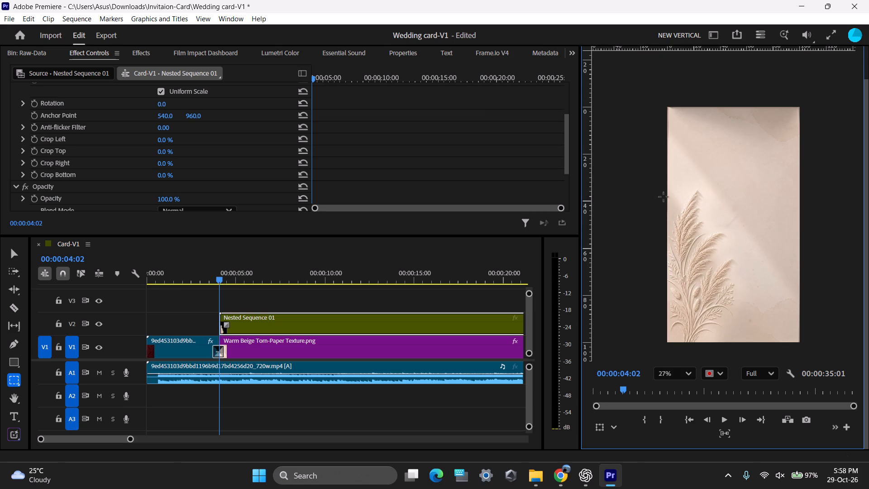
{"action": "left_click_drag", "start_coordinate": [649, 192], "coordinate": [736, 206]}
{"action": "left_click_drag", "start_coordinate": [736, 206], "coordinate": [742, 360]}
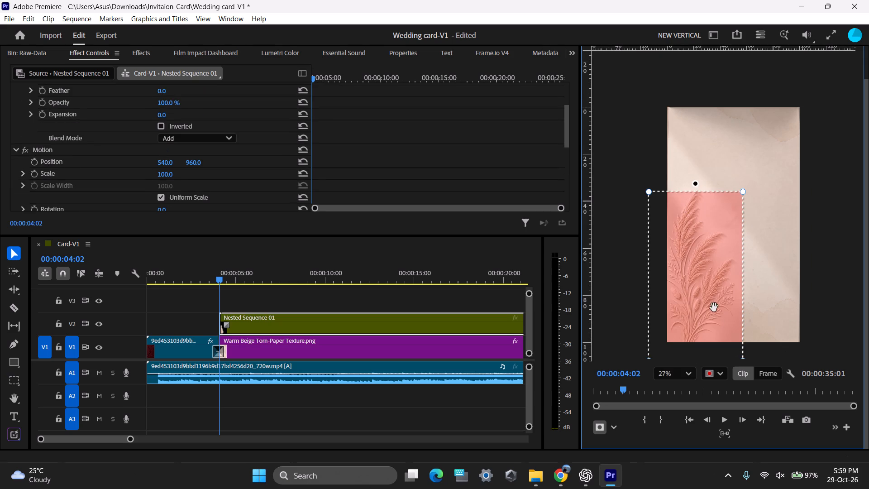
{"action": "left_click_drag", "start_coordinate": [705, 296], "coordinate": [702, 287]}
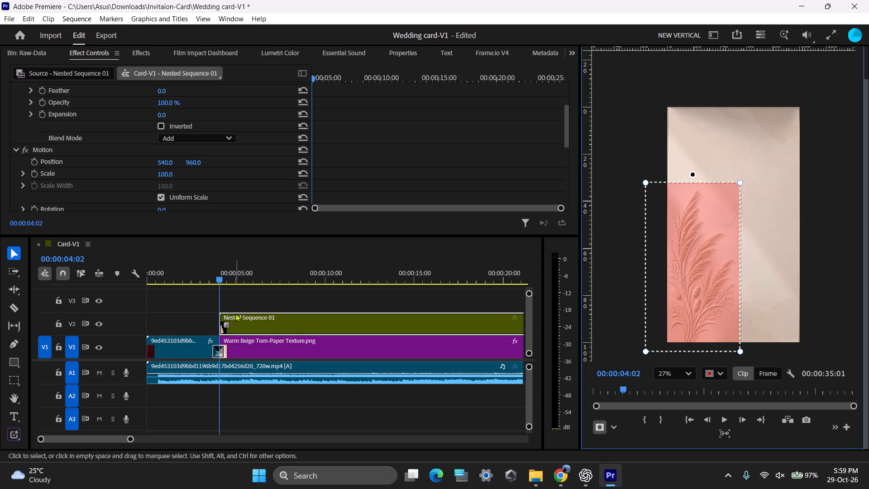
Move the unassigned rectangle mask into the nested clip's Opacity effect and reselect the clip.
{"action": "scroll", "coordinate": [72, 172], "scroll_direction": "up", "scroll_amount": 5}
{"action": "scroll", "coordinate": [73, 173], "scroll_direction": "down", "scroll_amount": 9}
{"action": "scroll", "coordinate": [73, 173], "scroll_direction": "up", "scroll_amount": 10}
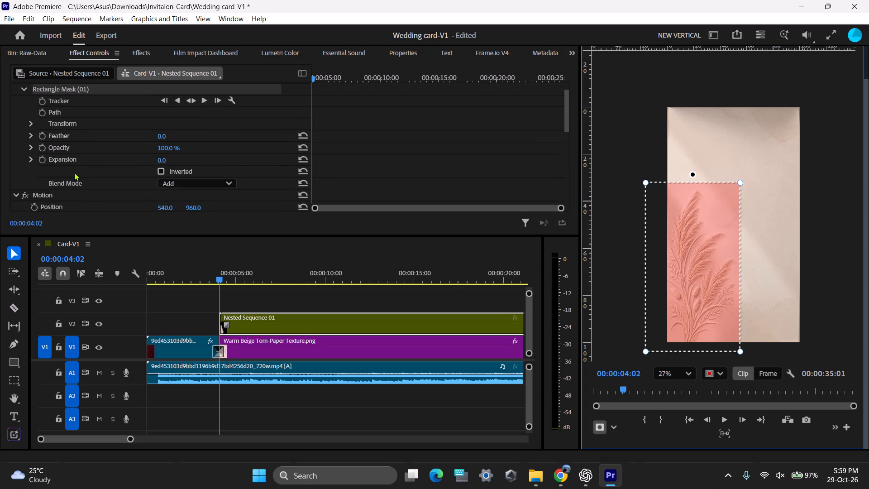
{"action": "scroll", "coordinate": [74, 173], "scroll_direction": "up", "scroll_amount": 1}
{"action": "right_click", "coordinate": [55, 110]}
{"action": "left_click", "coordinate": [106, 118]}
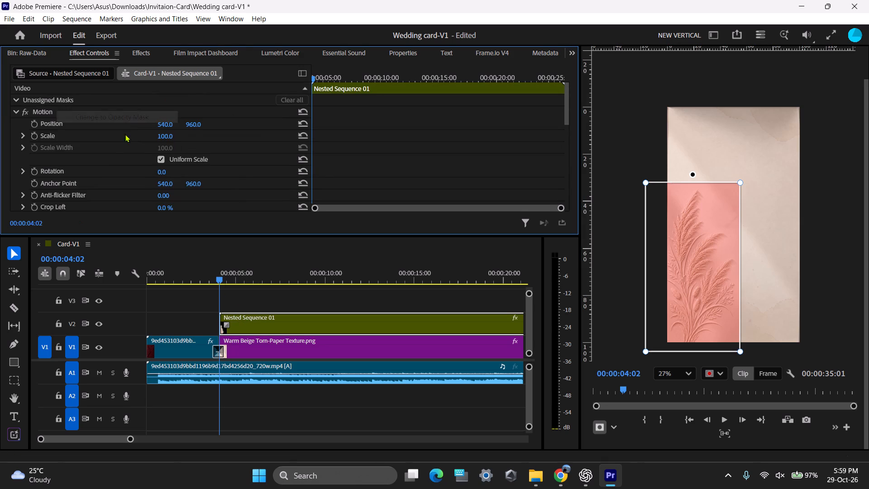
{"action": "left_click", "coordinate": [260, 302]}
{"action": "left_click", "coordinate": [256, 322]}
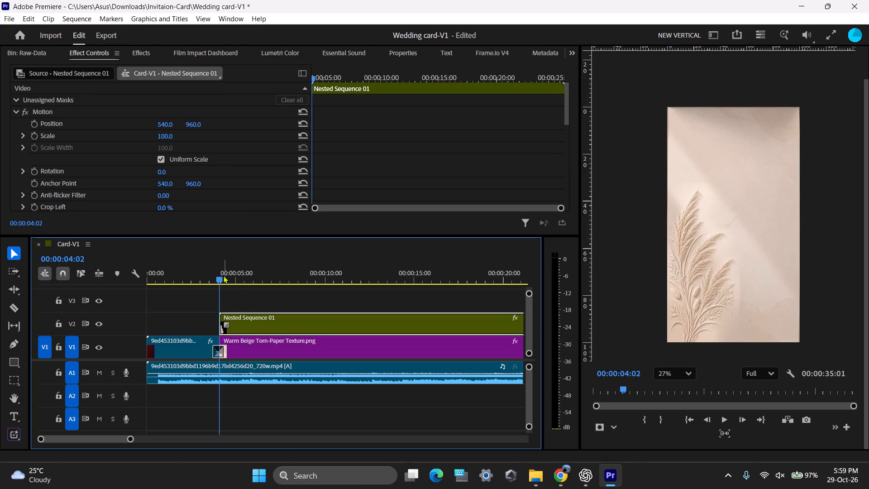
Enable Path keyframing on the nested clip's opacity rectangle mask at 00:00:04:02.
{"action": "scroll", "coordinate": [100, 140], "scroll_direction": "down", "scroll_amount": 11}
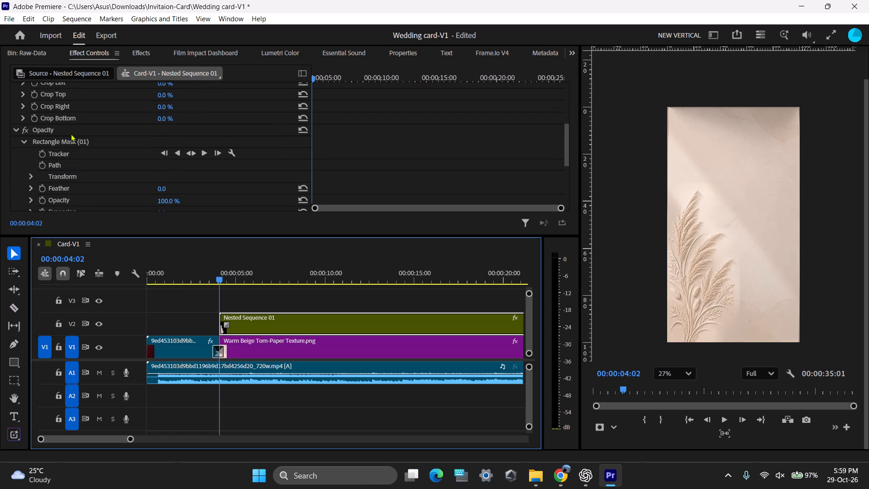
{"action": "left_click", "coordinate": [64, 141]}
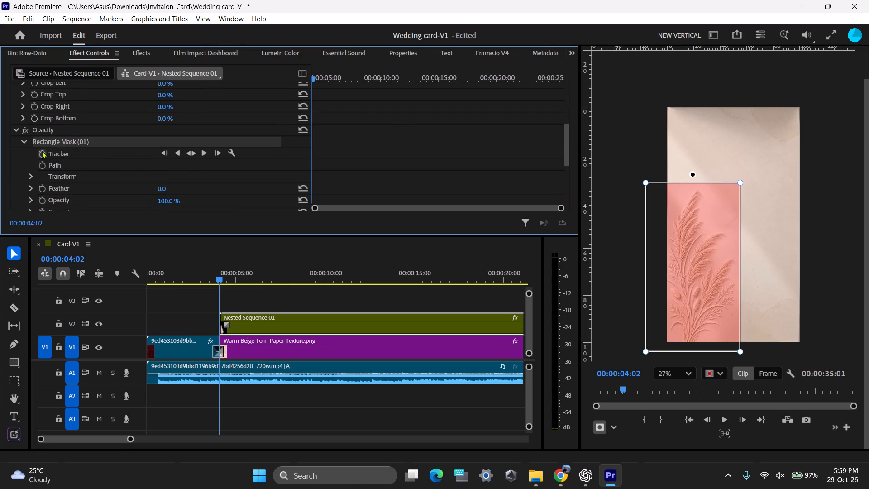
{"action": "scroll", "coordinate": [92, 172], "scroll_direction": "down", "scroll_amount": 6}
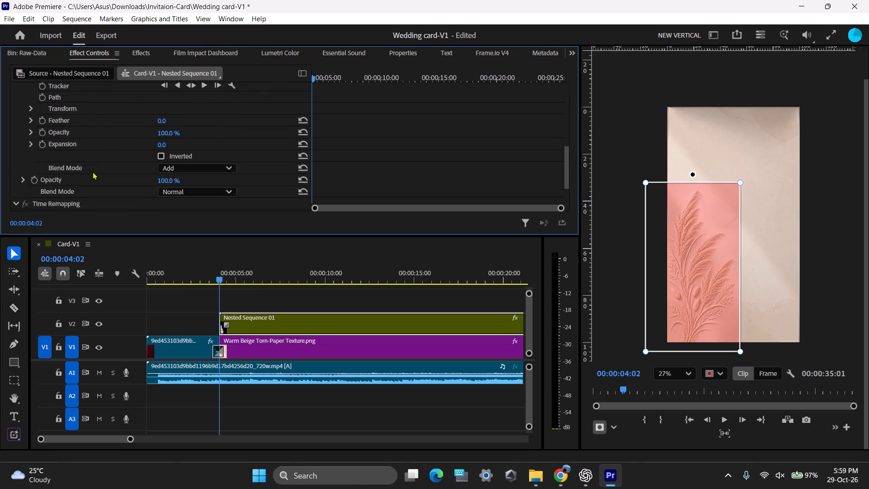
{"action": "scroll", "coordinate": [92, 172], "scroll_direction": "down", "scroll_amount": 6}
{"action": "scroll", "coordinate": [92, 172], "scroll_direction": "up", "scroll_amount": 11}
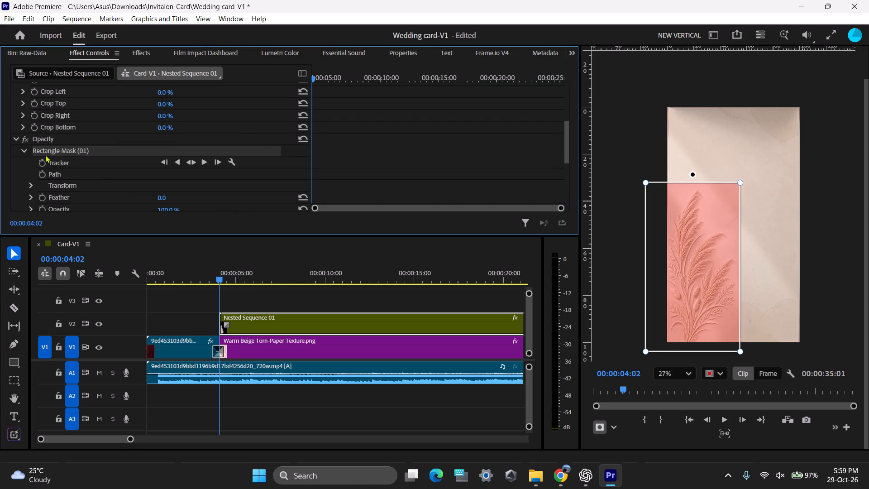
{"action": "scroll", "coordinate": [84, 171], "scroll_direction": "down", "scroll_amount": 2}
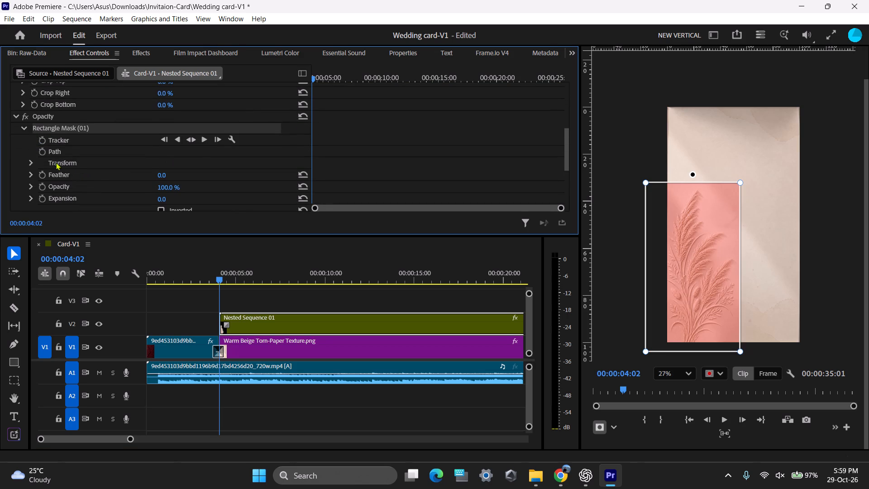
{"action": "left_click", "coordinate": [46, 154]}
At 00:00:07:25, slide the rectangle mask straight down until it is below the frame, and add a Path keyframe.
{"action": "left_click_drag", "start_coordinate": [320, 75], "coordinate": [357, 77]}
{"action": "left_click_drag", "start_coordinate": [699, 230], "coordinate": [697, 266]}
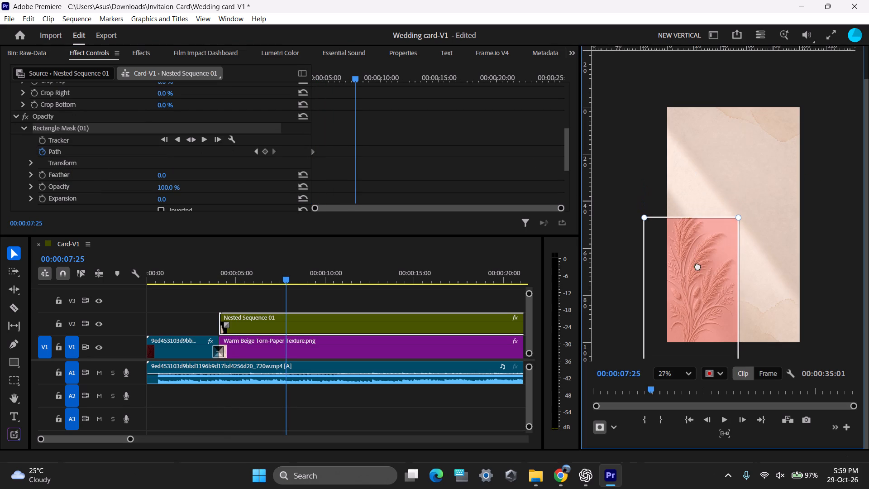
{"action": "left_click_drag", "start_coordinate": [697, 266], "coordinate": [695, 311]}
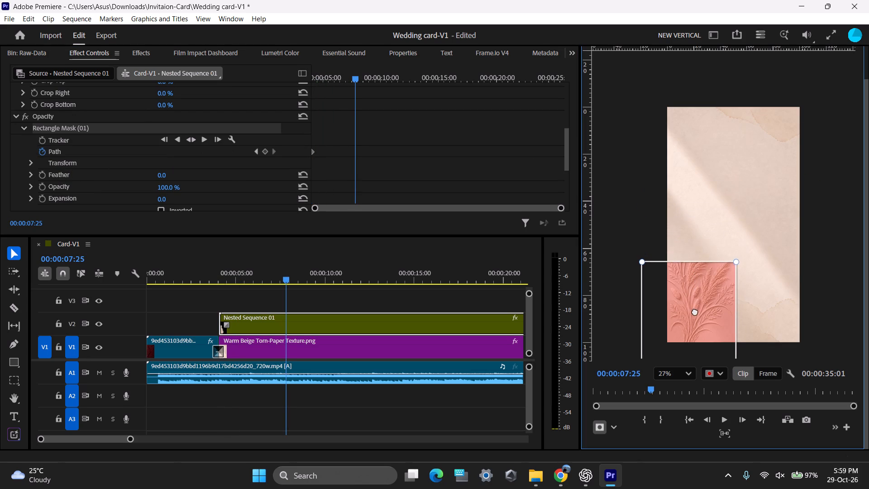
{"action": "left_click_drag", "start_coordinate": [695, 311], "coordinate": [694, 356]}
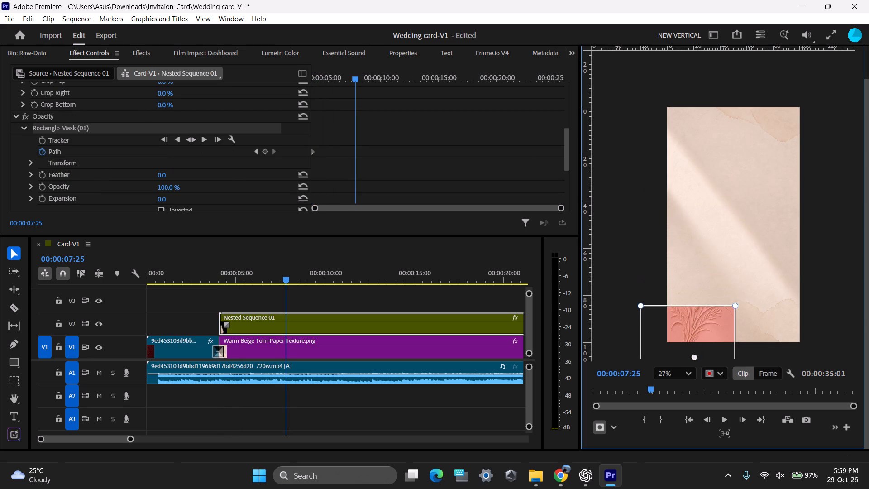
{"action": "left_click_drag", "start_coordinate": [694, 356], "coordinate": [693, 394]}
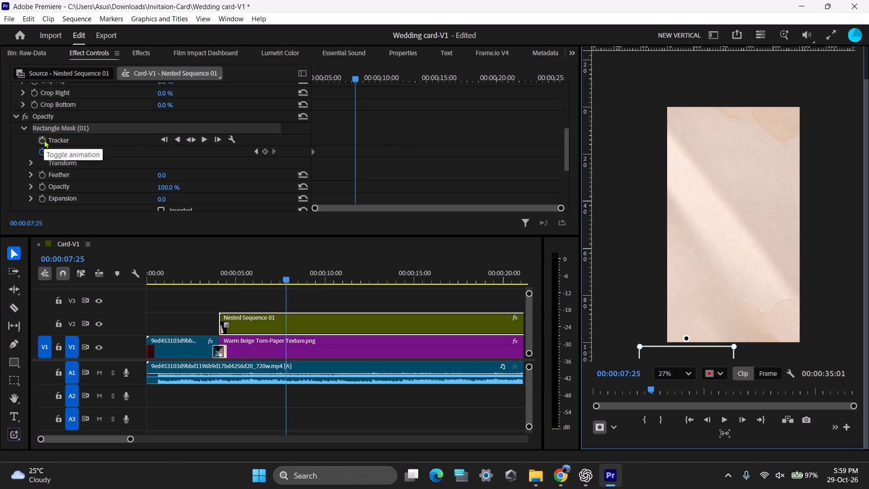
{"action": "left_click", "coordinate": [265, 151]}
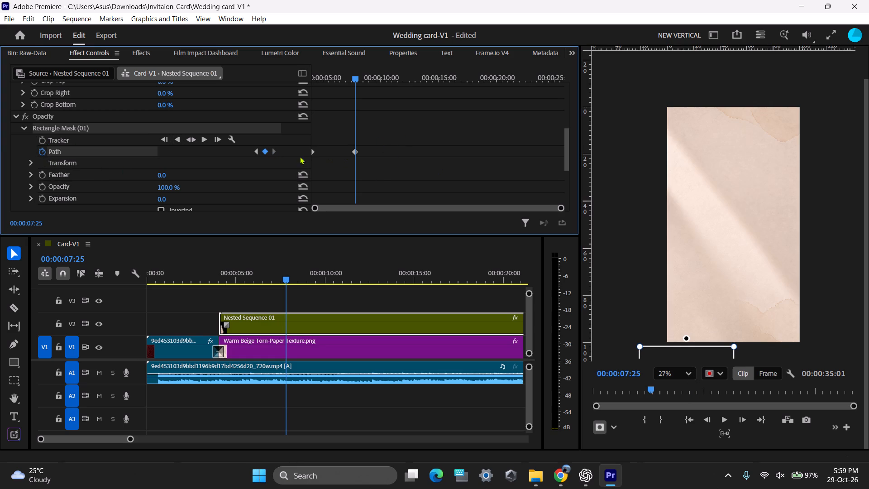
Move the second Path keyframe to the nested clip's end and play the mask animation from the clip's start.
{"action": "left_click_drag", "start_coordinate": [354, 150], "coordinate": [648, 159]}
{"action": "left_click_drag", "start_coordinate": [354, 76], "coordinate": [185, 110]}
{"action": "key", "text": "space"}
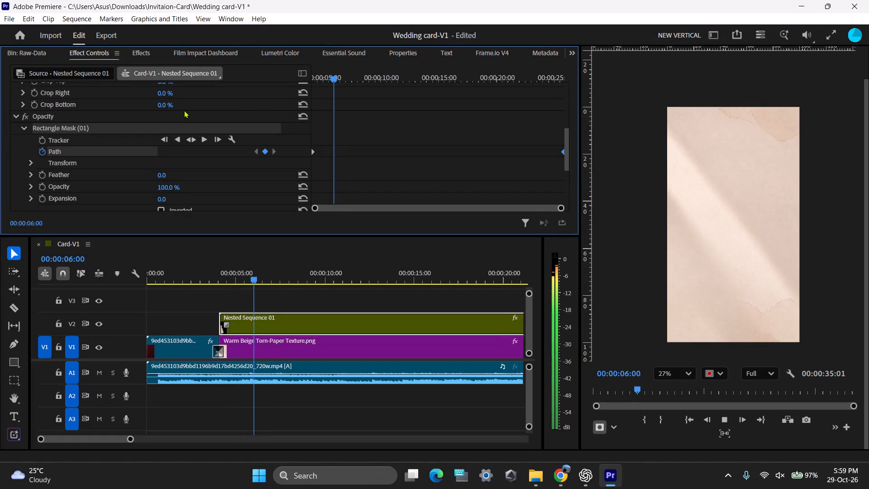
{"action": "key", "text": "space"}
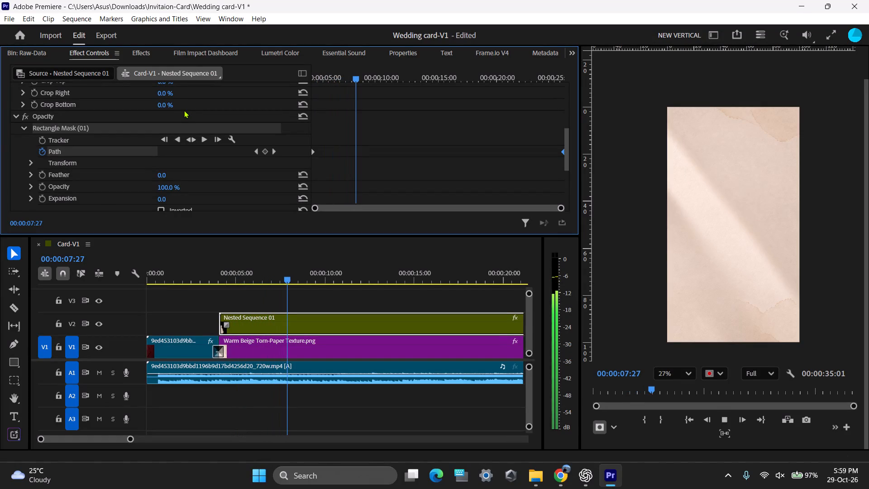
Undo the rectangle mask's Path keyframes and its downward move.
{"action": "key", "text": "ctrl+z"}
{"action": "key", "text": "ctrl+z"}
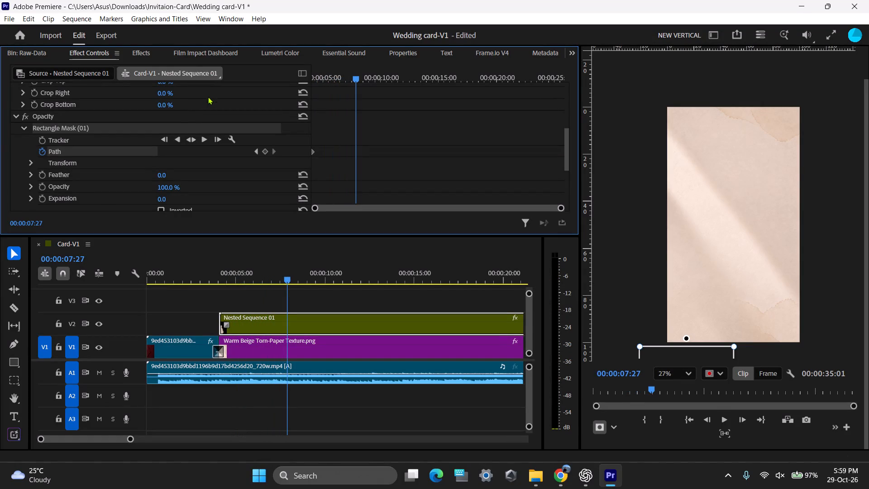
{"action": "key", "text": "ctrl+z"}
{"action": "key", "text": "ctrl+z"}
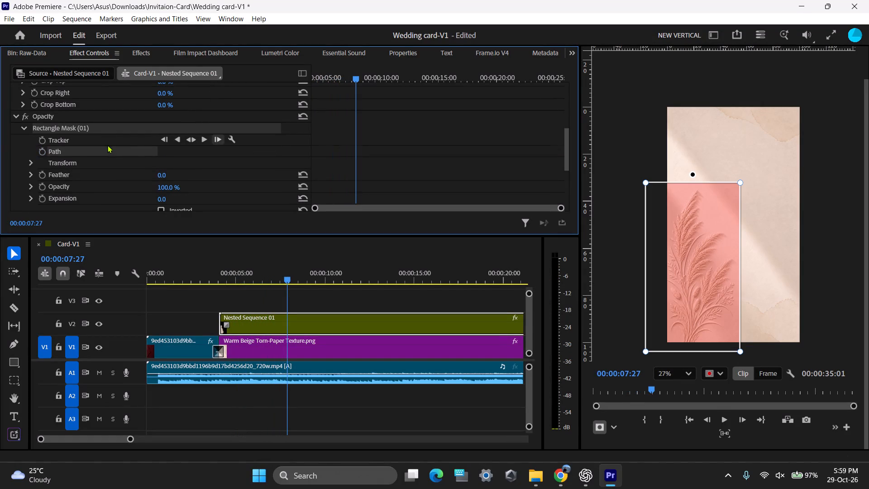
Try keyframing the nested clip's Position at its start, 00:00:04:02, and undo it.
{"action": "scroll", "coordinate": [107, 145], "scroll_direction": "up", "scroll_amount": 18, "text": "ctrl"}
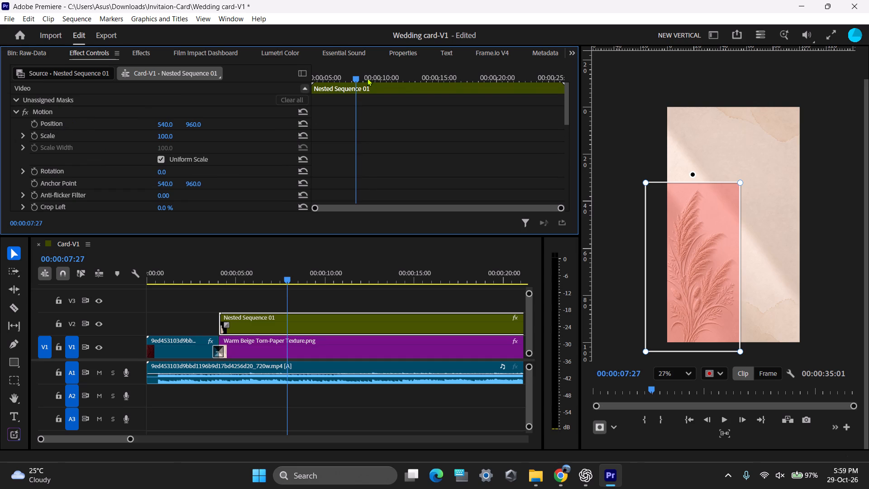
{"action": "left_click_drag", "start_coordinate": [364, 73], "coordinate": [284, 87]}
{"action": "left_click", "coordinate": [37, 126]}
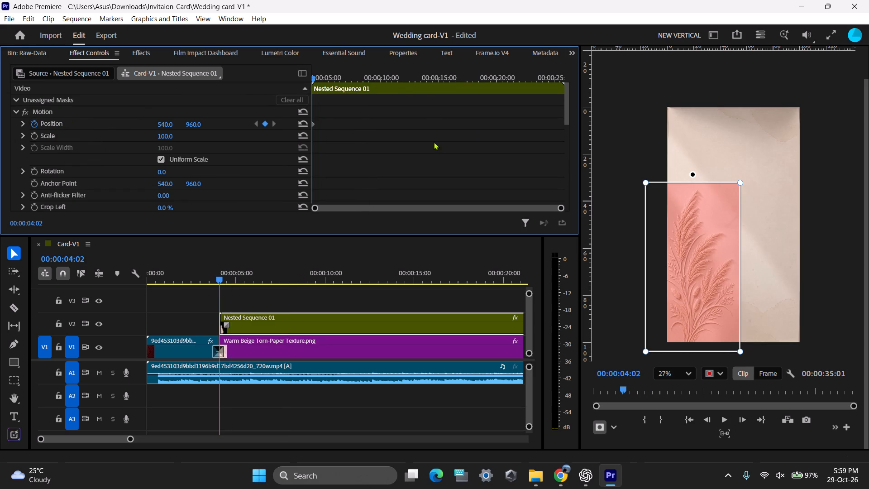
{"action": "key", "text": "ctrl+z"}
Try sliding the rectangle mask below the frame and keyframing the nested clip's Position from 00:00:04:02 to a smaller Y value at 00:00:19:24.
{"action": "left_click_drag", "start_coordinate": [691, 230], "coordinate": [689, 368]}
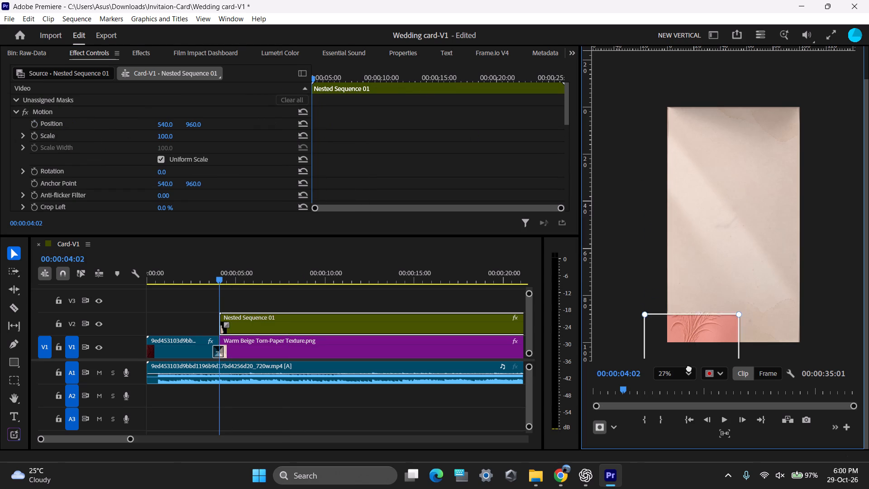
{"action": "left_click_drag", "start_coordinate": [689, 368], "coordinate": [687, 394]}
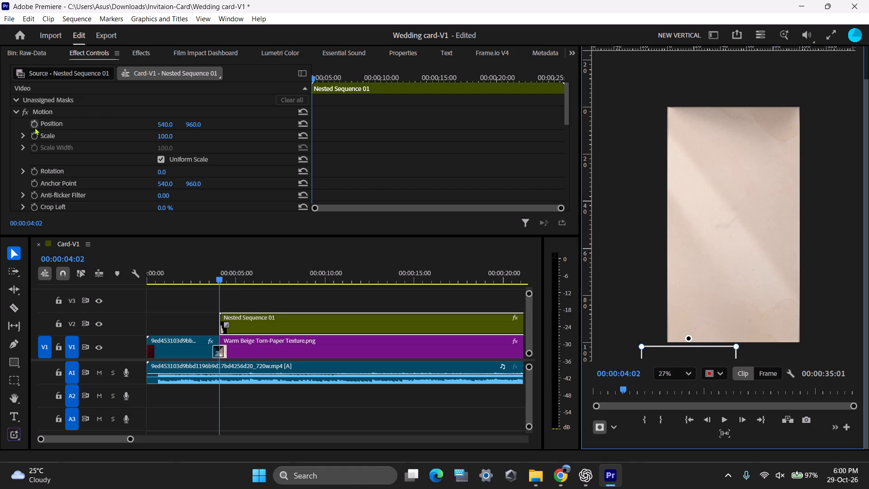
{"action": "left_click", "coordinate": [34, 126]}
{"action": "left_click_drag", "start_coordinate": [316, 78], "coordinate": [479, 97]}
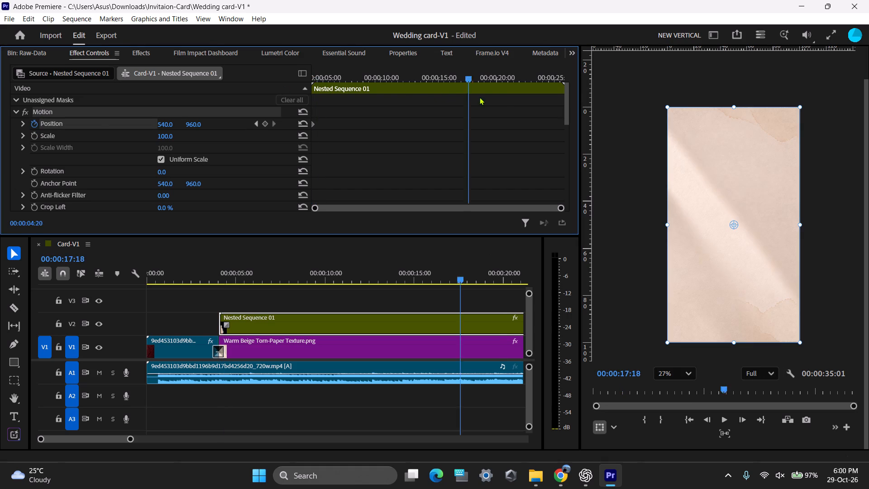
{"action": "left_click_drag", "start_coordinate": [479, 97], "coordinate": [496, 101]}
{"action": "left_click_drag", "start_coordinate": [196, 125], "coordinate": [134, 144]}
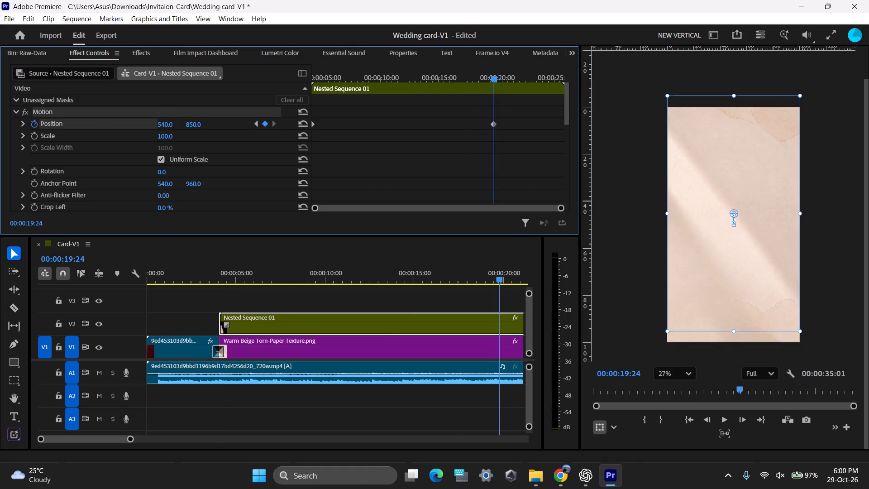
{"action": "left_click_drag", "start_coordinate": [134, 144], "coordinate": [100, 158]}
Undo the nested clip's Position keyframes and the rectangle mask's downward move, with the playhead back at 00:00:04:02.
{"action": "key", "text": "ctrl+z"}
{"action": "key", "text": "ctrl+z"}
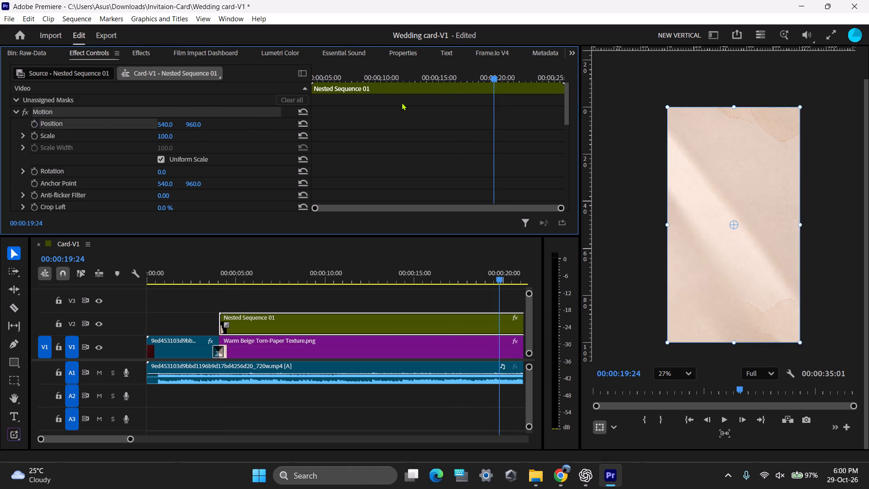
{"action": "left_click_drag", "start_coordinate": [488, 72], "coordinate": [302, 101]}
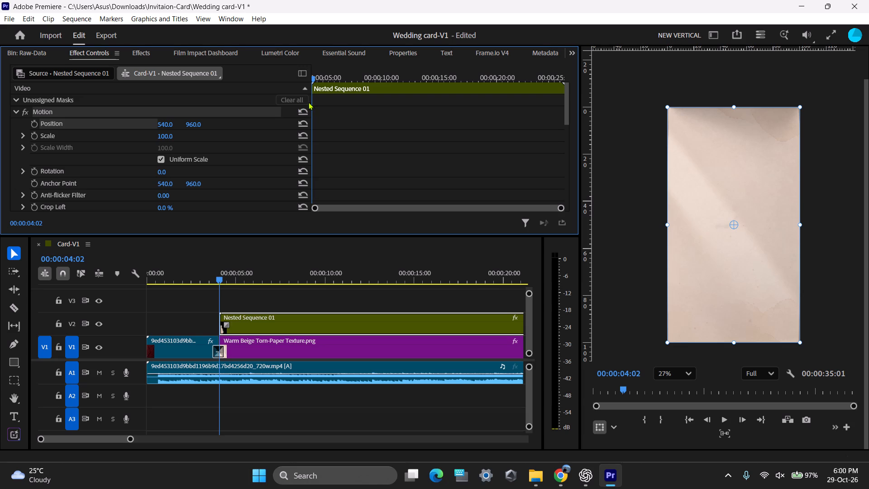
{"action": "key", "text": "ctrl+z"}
Play the transition into the nested clip, return to its start at 00:00:04:02, and review its effect settings.
{"action": "key", "text": "space"}
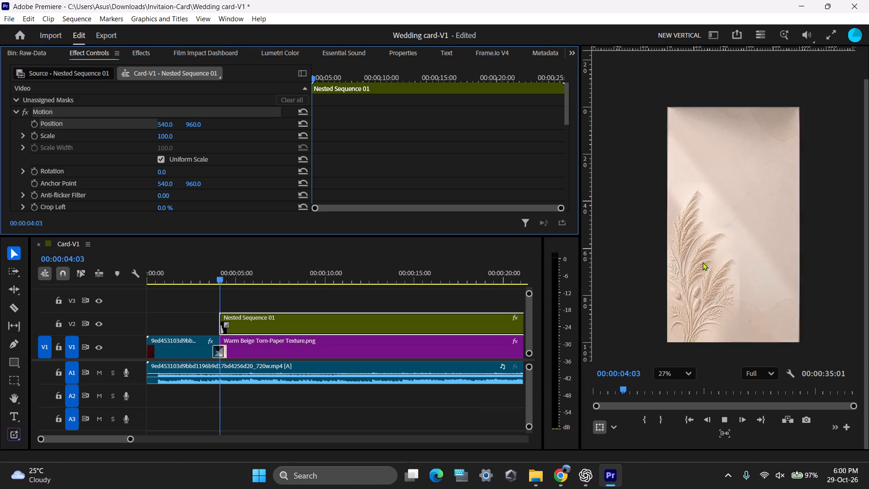
{"action": "key", "text": "space"}
{"action": "left_click_drag", "start_coordinate": [247, 278], "coordinate": [203, 278]}
{"action": "key", "text": "space"}
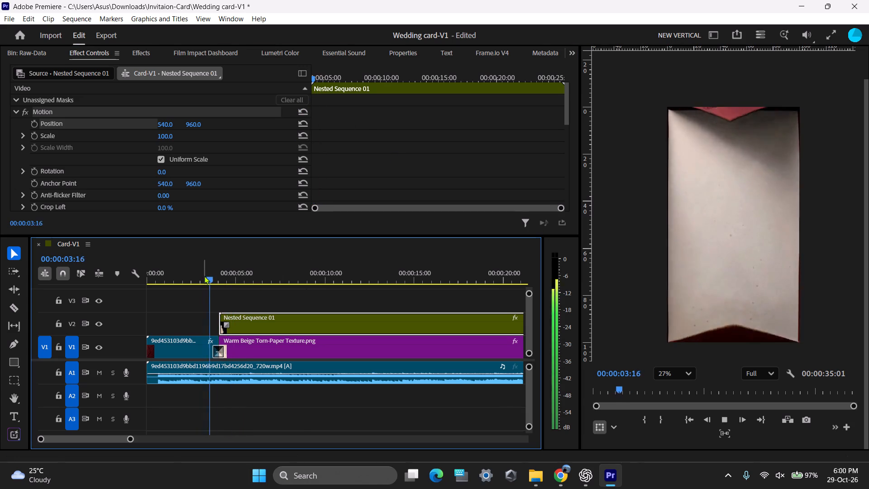
{"action": "key", "text": "space"}
{"action": "left_click_drag", "start_coordinate": [230, 271], "coordinate": [220, 274]}
{"action": "scroll", "coordinate": [358, 148], "scroll_direction": "down", "scroll_amount": 20}
{"action": "scroll", "coordinate": [358, 148], "scroll_direction": "down", "scroll_amount": 11}
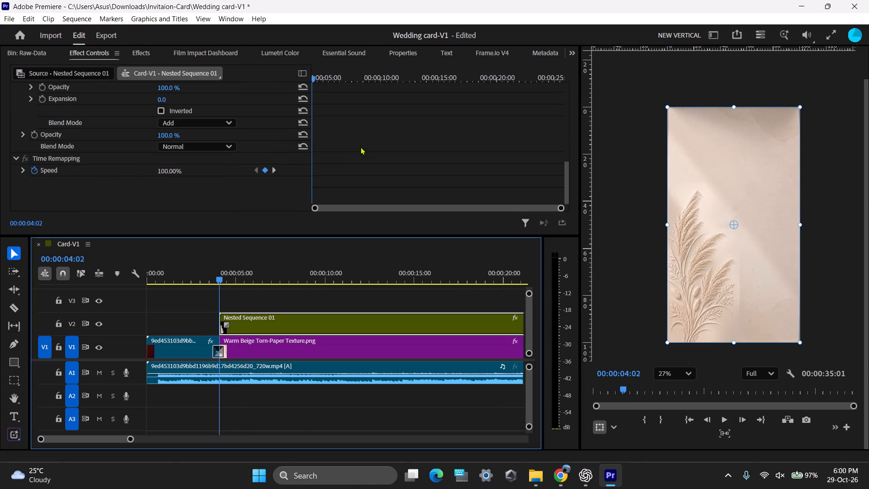
{"action": "scroll", "coordinate": [360, 147], "scroll_direction": "down", "scroll_amount": 2}
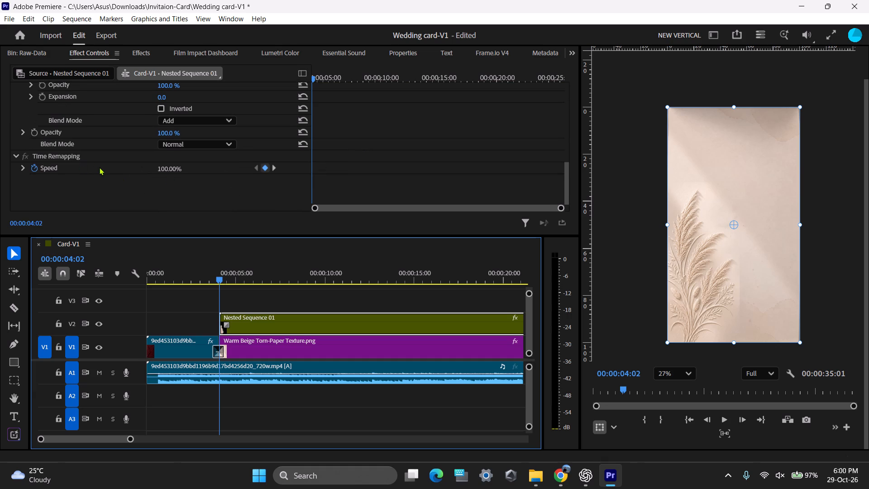
{"action": "scroll", "coordinate": [103, 165], "scroll_direction": "up", "scroll_amount": 7}
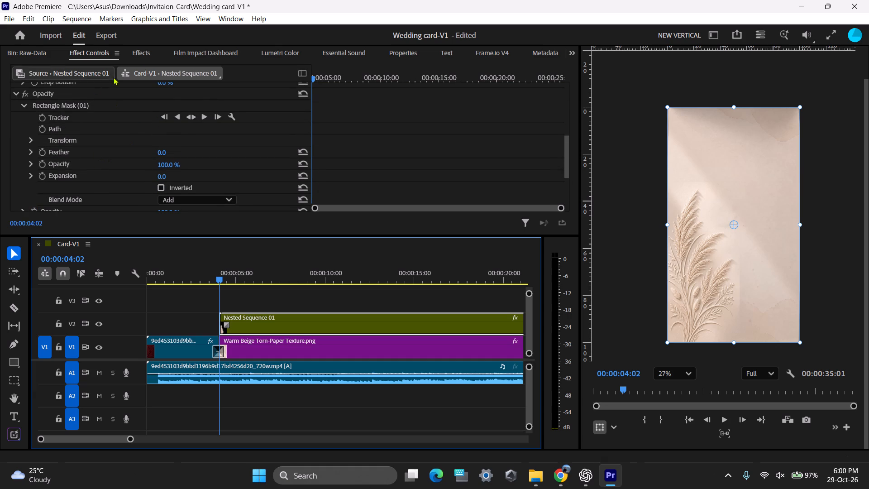
Search the effects for "transf" and apply the Transform video effect to Nested Sequence 01.
{"action": "left_click", "coordinate": [137, 52]}
{"action": "left_click", "coordinate": [77, 72]}
{"action": "type", "text": "tra"}
{"action": "type", "text": "ns"}
{"action": "key", "text": "f"}
{"action": "scroll", "coordinate": [79, 156], "scroll_direction": "down", "scroll_amount": 3}
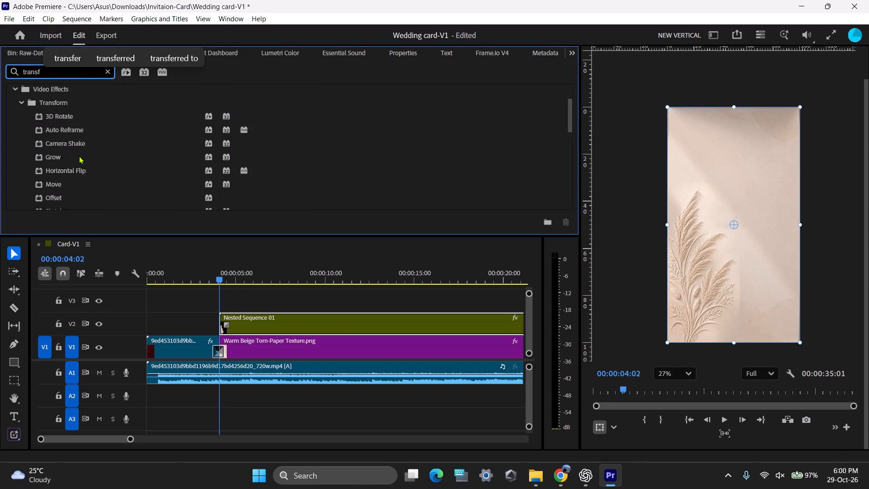
{"action": "scroll", "coordinate": [79, 156], "scroll_direction": "down", "scroll_amount": 12}
{"action": "scroll", "coordinate": [97, 205], "scroll_direction": "down", "scroll_amount": 6}
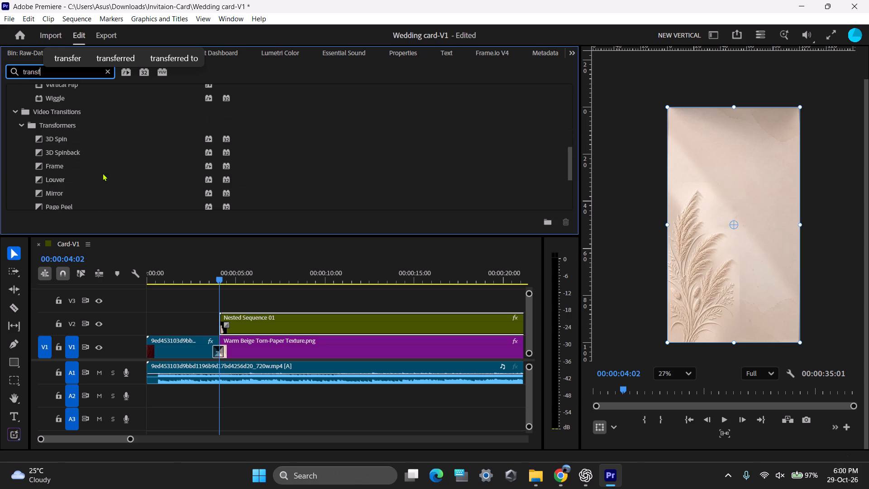
{"action": "scroll", "coordinate": [93, 151], "scroll_direction": "down", "scroll_amount": 18}
{"action": "scroll", "coordinate": [92, 151], "scroll_direction": "up", "scroll_amount": 11}
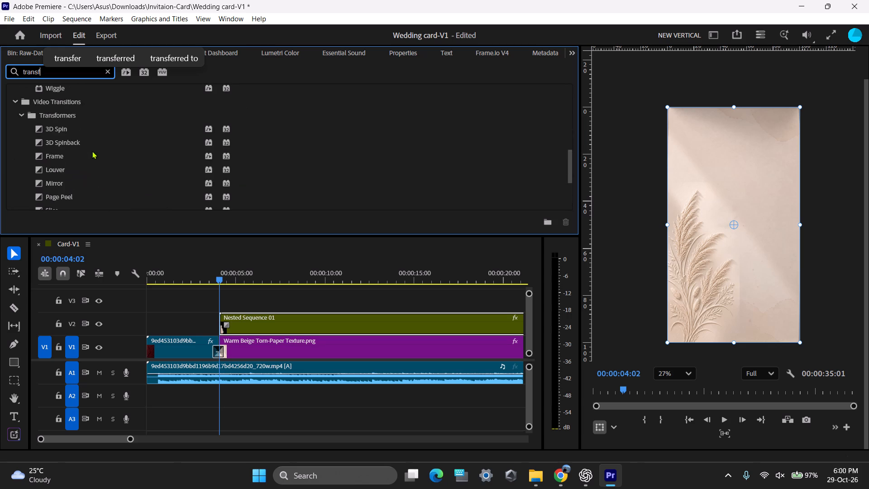
{"action": "scroll", "coordinate": [92, 151], "scroll_direction": "up", "scroll_amount": 4}
{"action": "scroll", "coordinate": [69, 176], "scroll_direction": "down", "scroll_amount": 10}
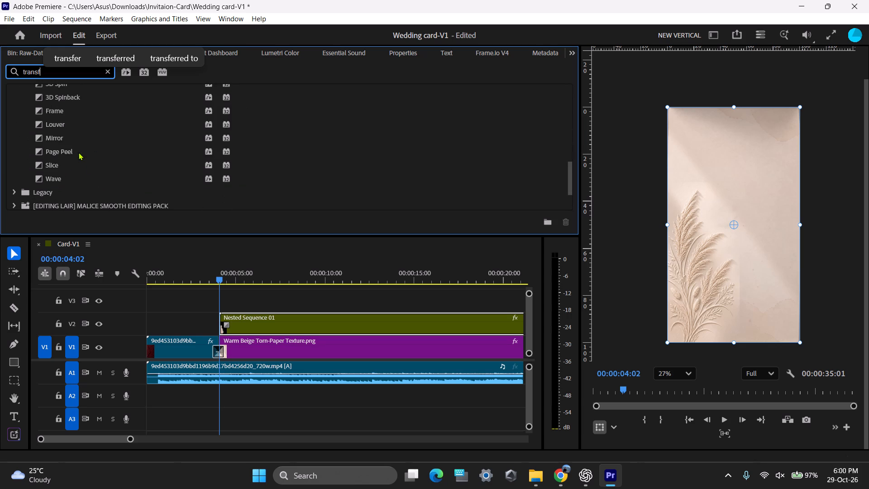
{"action": "scroll", "coordinate": [78, 126], "scroll_direction": "down", "scroll_amount": 3}
{"action": "scroll", "coordinate": [78, 126], "scroll_direction": "up", "scroll_amount": 18}
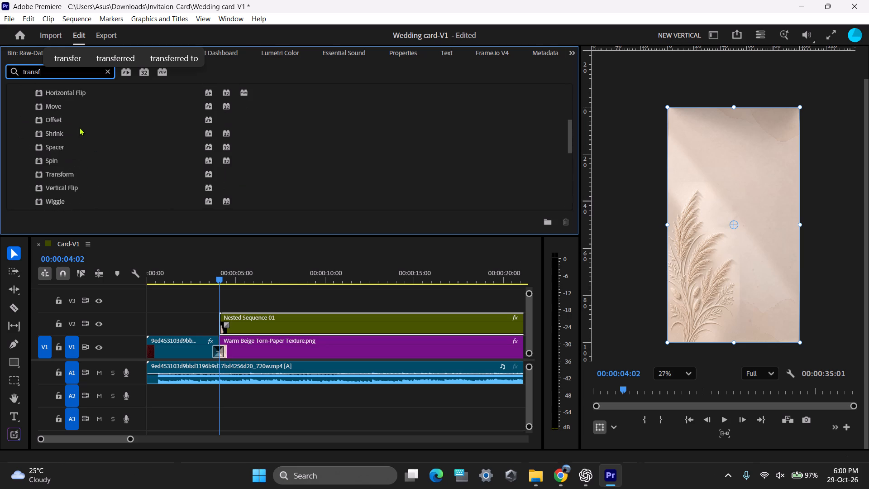
{"action": "scroll", "coordinate": [79, 127], "scroll_direction": "up", "scroll_amount": 6}
{"action": "scroll", "coordinate": [105, 134], "scroll_direction": "down", "scroll_amount": 4}
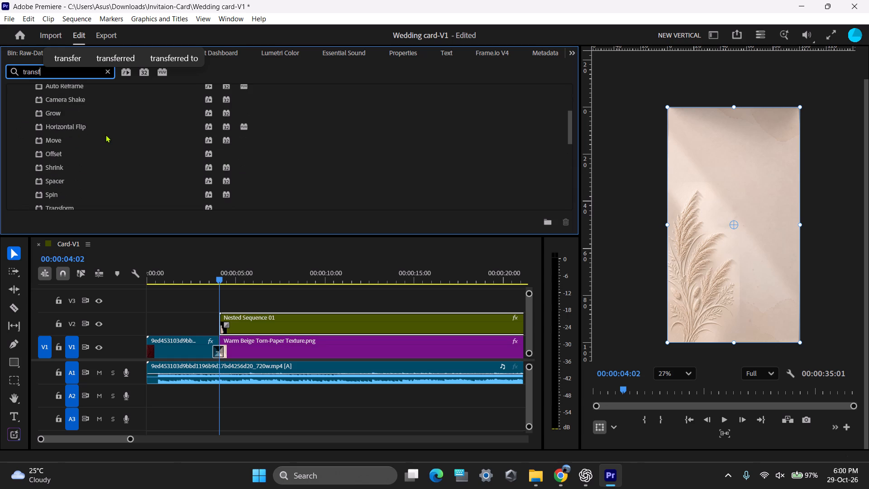
{"action": "scroll", "coordinate": [105, 134], "scroll_direction": "down", "scroll_amount": 2}
{"action": "left_click_drag", "start_coordinate": [66, 184], "coordinate": [258, 318]}
Move Rectangle Mask (01) from the nested clip's Opacity effect to its Transform effect.
{"action": "left_click", "coordinate": [87, 53]}
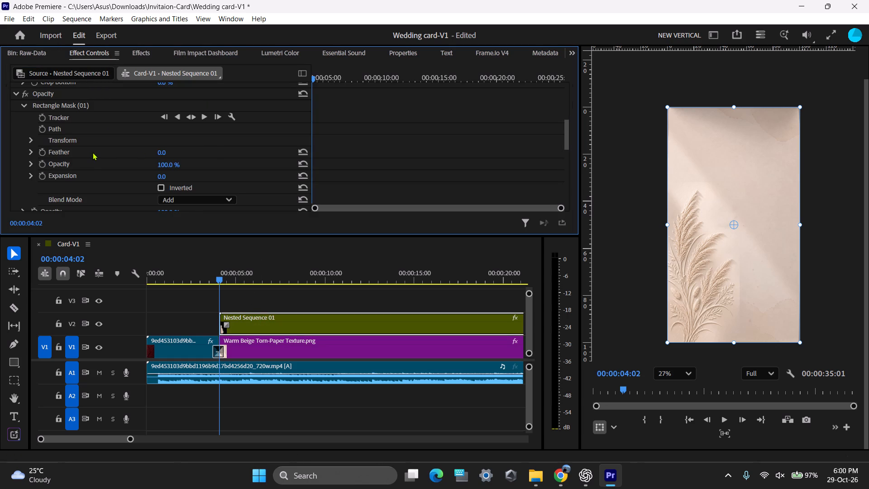
{"action": "scroll", "coordinate": [92, 151], "scroll_direction": "up", "scroll_amount": 17}
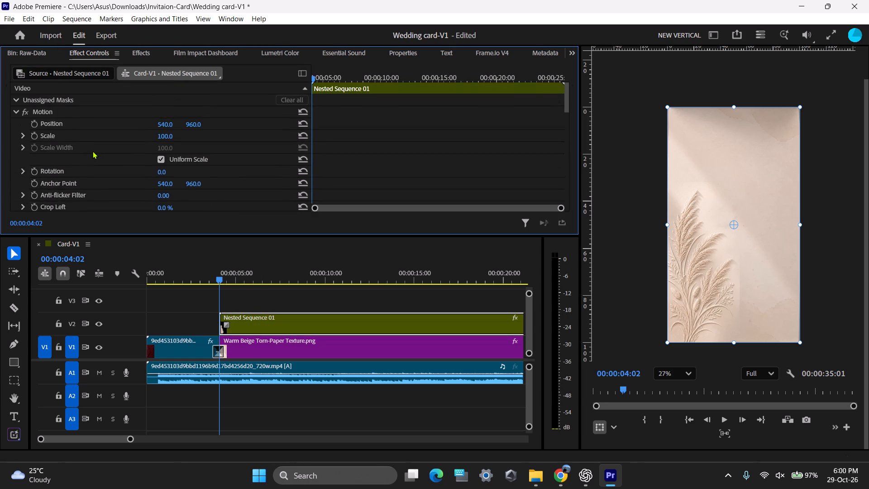
{"action": "scroll", "coordinate": [92, 151], "scroll_direction": "down", "scroll_amount": 20}
{"action": "scroll", "coordinate": [92, 151], "scroll_direction": "down", "scroll_amount": 7}
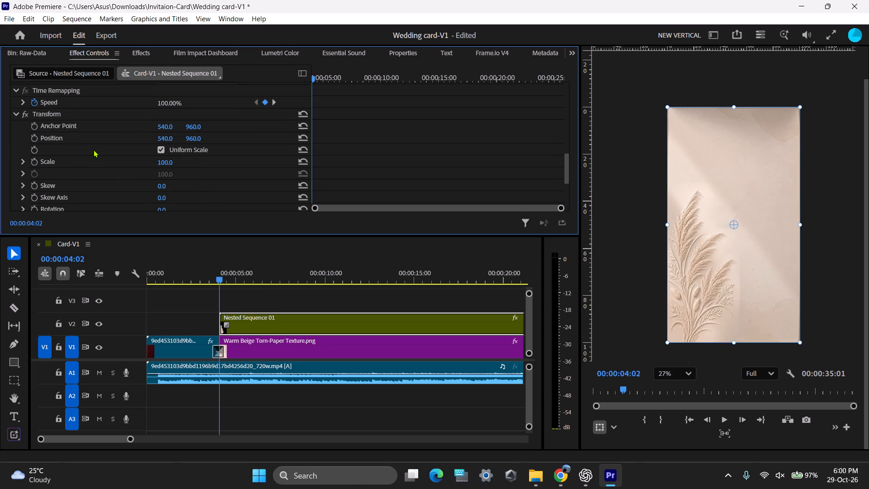
{"action": "scroll", "coordinate": [117, 152], "scroll_direction": "down", "scroll_amount": 5}
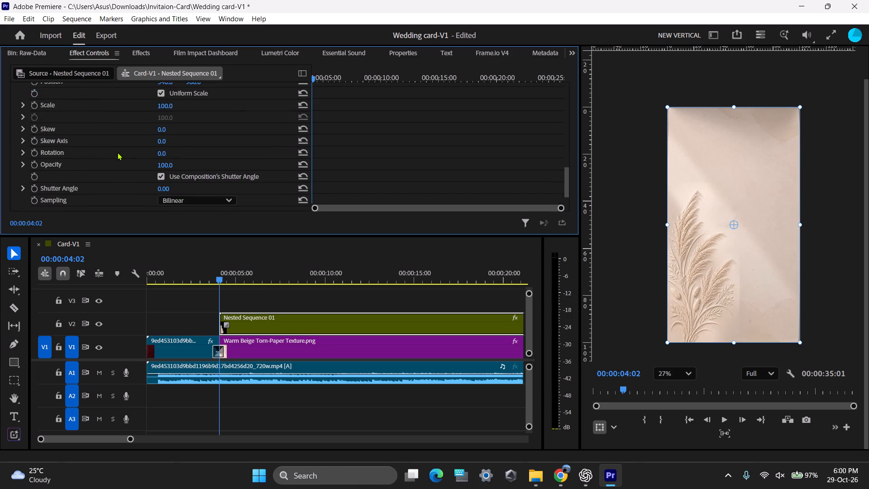
{"action": "scroll", "coordinate": [117, 152], "scroll_direction": "down", "scroll_amount": 9}
{"action": "scroll", "coordinate": [118, 152], "scroll_direction": "up", "scroll_amount": 14}
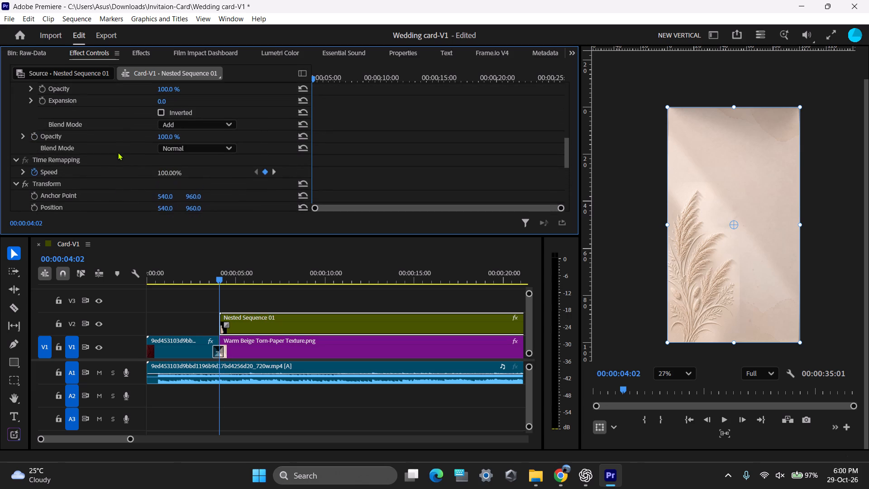
{"action": "scroll", "coordinate": [118, 152], "scroll_direction": "up", "scroll_amount": 2}
{"action": "left_click", "coordinate": [99, 219]}
{"action": "key", "text": "grave"}
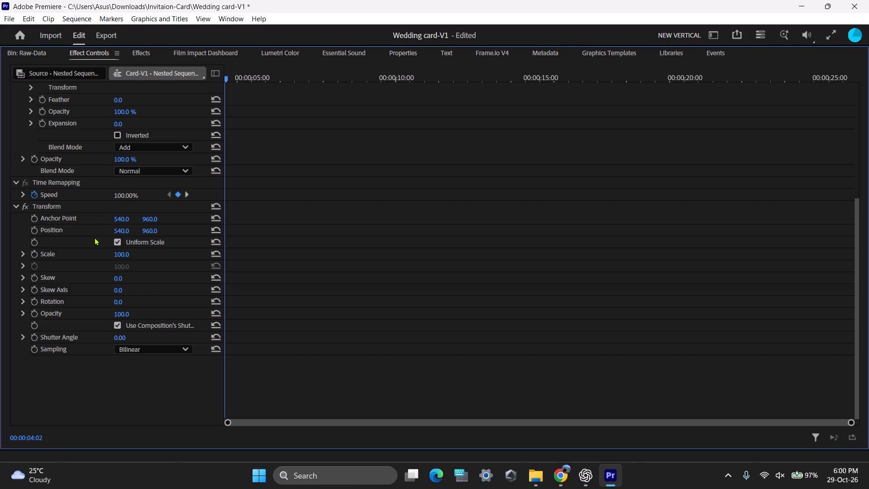
{"action": "scroll", "coordinate": [86, 235], "scroll_direction": "up", "scroll_amount": 3}
{"action": "left_click_drag", "start_coordinate": [47, 118], "coordinate": [71, 136]}
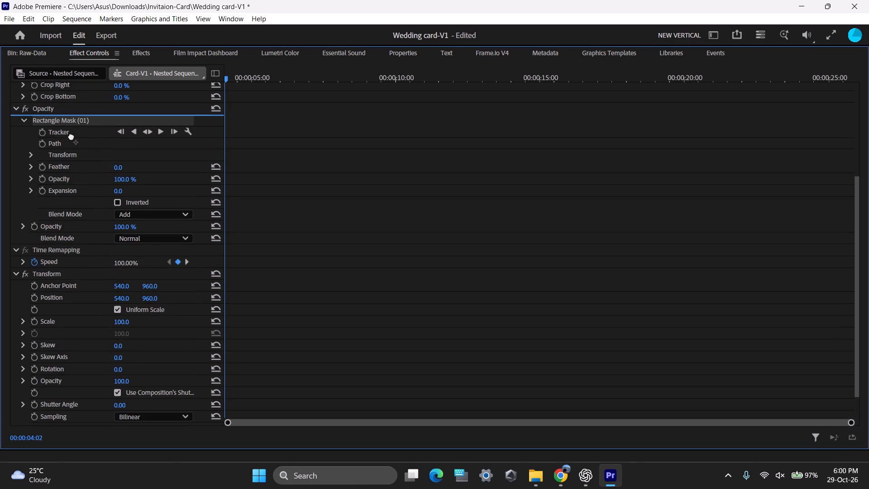
{"action": "left_click_drag", "start_coordinate": [71, 136], "coordinate": [39, 322]}
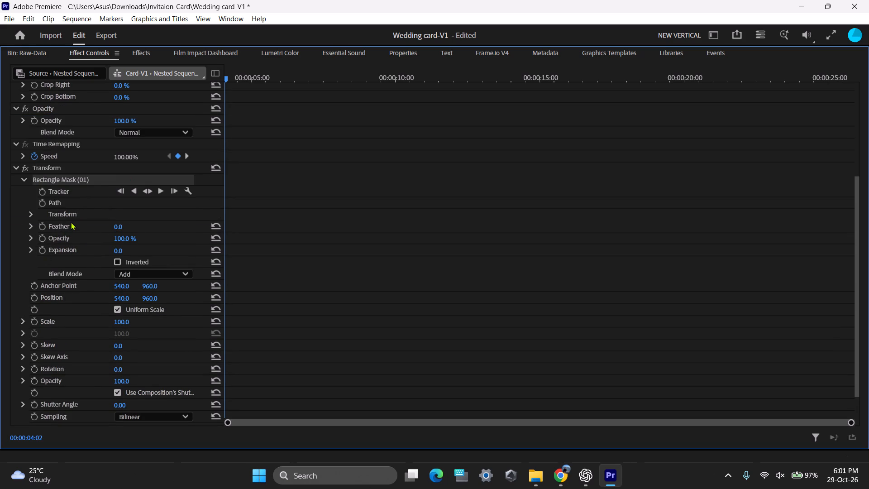
{"action": "key", "text": "grave"}
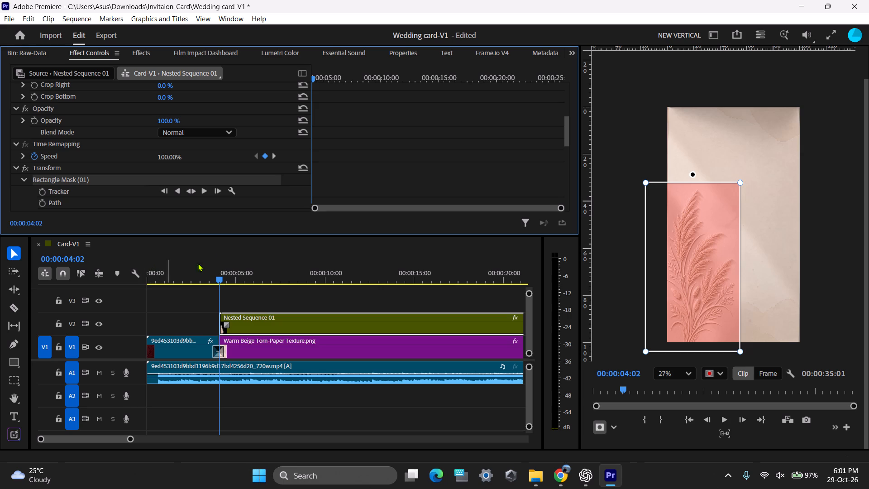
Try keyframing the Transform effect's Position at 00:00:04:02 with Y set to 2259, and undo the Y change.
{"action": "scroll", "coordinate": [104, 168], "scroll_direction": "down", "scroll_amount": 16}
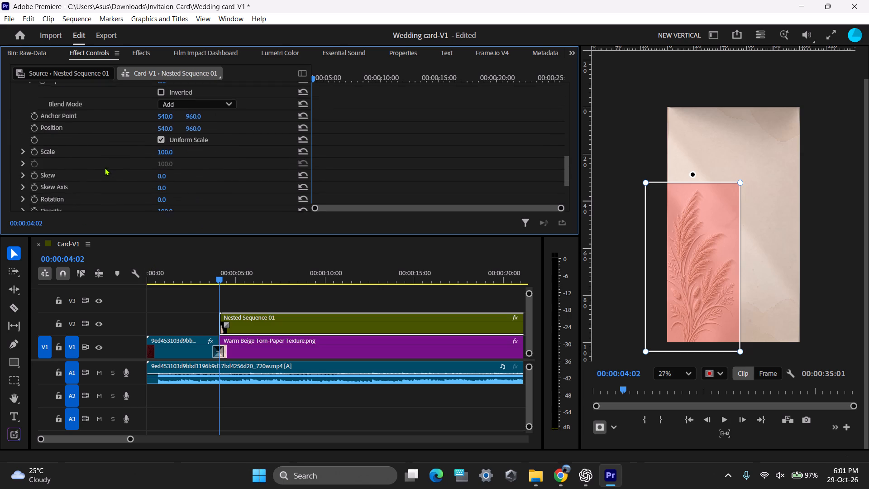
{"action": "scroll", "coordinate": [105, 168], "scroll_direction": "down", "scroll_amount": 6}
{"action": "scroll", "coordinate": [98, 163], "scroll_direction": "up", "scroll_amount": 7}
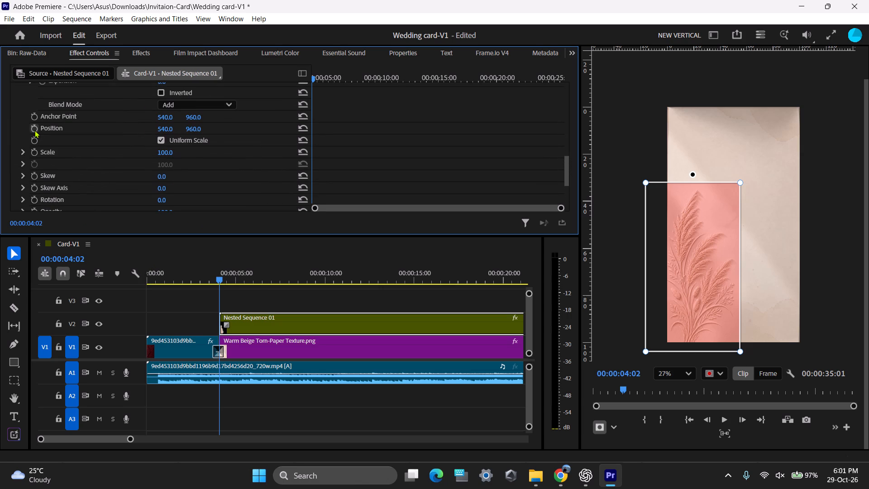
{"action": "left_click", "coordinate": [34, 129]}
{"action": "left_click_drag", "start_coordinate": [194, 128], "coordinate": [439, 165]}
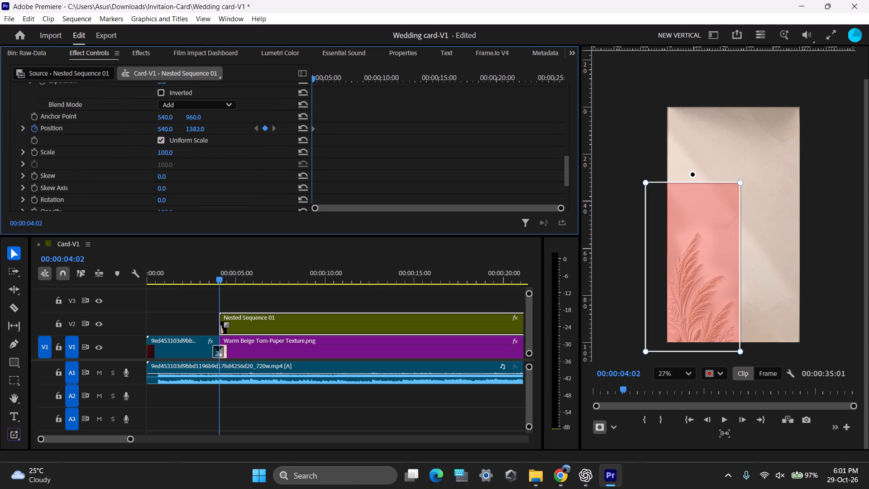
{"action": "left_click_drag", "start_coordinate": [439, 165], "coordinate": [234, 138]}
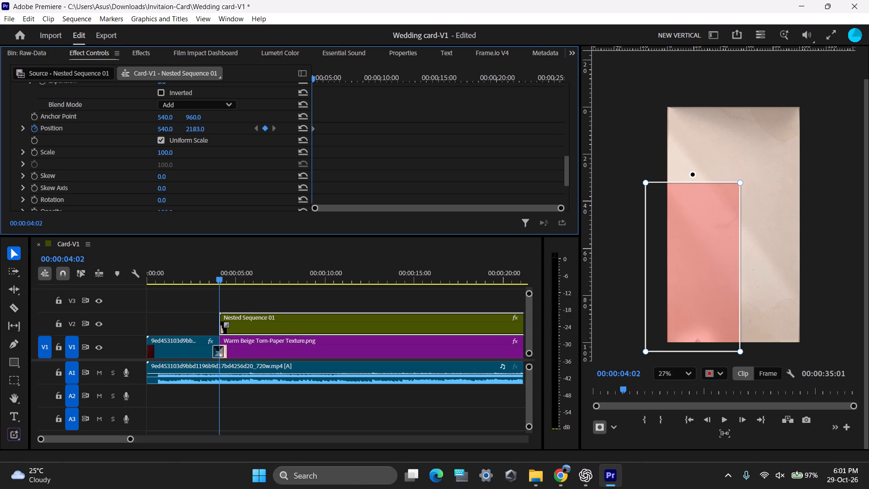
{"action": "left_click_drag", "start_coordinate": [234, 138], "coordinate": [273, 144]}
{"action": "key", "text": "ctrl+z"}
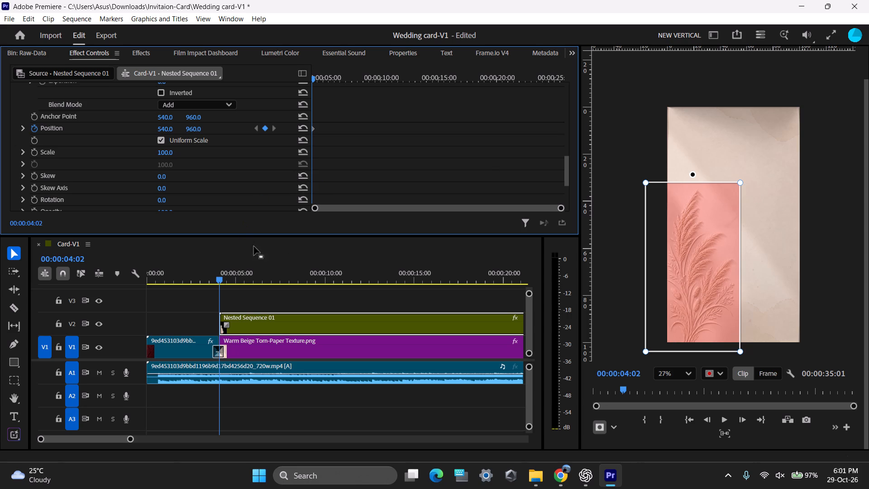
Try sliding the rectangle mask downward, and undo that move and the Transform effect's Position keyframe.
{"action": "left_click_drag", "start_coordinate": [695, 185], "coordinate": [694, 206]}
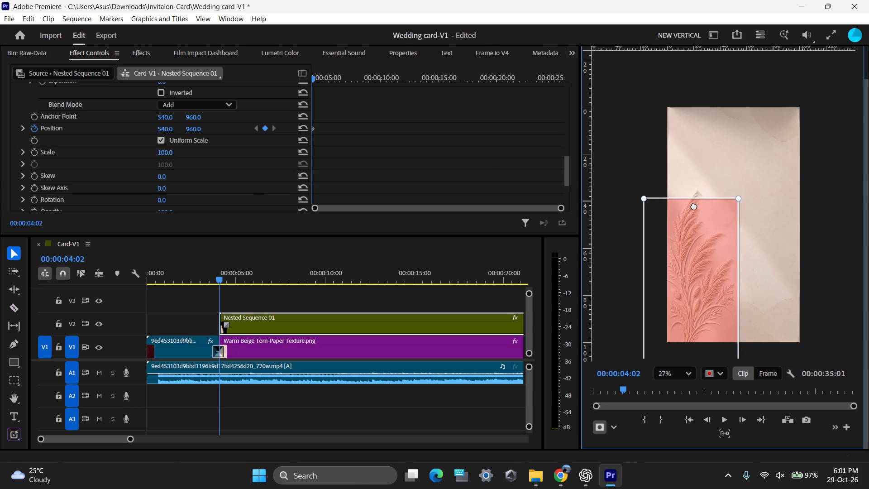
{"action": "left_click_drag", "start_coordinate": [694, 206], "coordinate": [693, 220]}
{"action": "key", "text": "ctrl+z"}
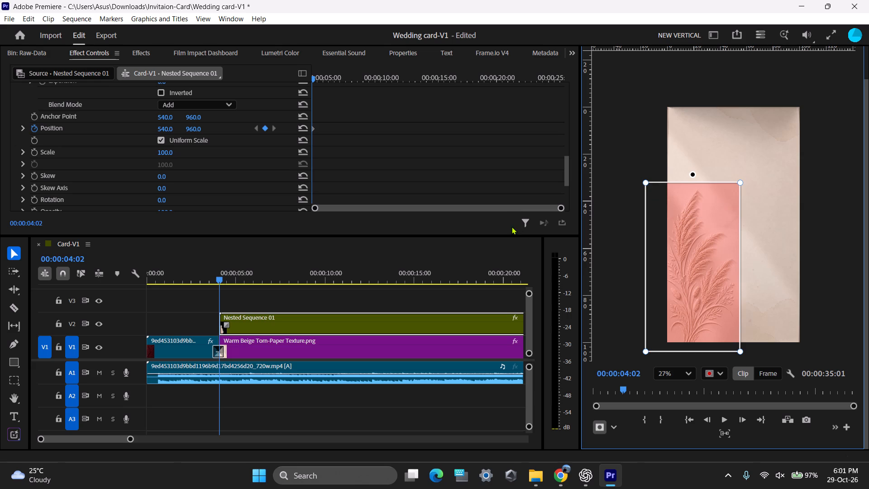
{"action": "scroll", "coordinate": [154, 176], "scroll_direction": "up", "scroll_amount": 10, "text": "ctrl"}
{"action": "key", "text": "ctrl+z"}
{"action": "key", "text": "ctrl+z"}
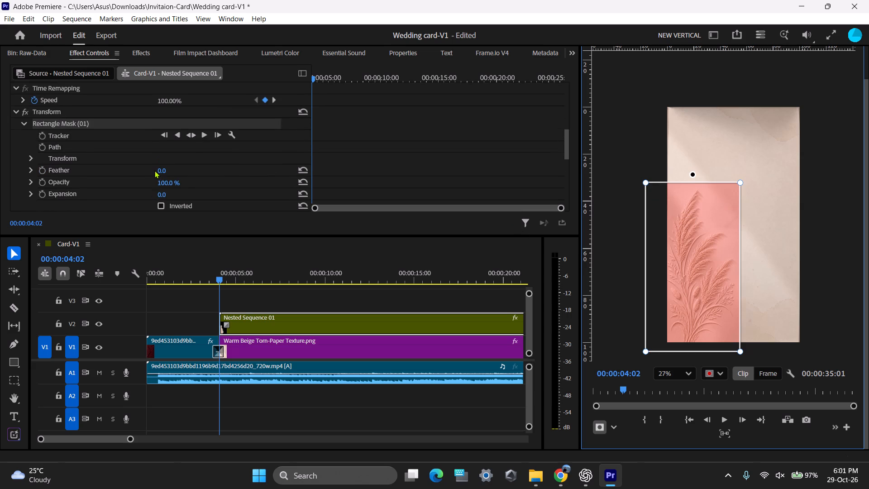
Undo the mask, Transform effect and nesting to restore Blank Image.jpg.jpeg on V2, and play back its opening.
{"action": "key", "text": "ctrl+z"}
{"action": "key", "text": "ctrl+z"}
{"action": "key", "text": "ctrl+z"}
{"action": "key", "text": "ctrl+z"}
{"action": "key", "text": "ctrl+z"}
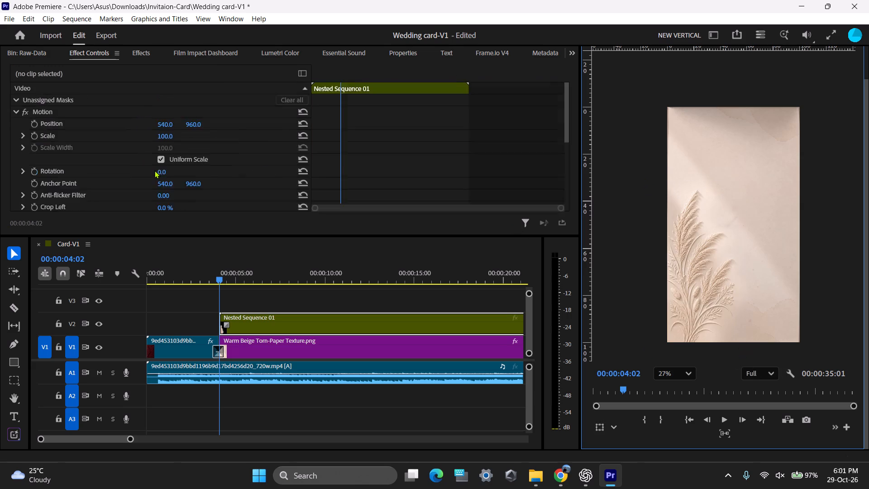
{"action": "left_click", "coordinate": [267, 322]}
{"action": "left_click_drag", "start_coordinate": [222, 273], "coordinate": [214, 273]}
{"action": "key", "text": "space"}
{"action": "key", "text": "space"}
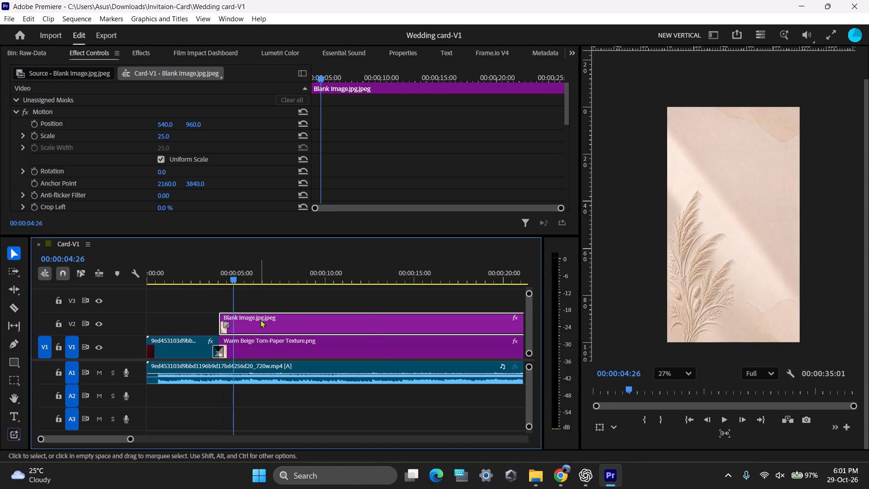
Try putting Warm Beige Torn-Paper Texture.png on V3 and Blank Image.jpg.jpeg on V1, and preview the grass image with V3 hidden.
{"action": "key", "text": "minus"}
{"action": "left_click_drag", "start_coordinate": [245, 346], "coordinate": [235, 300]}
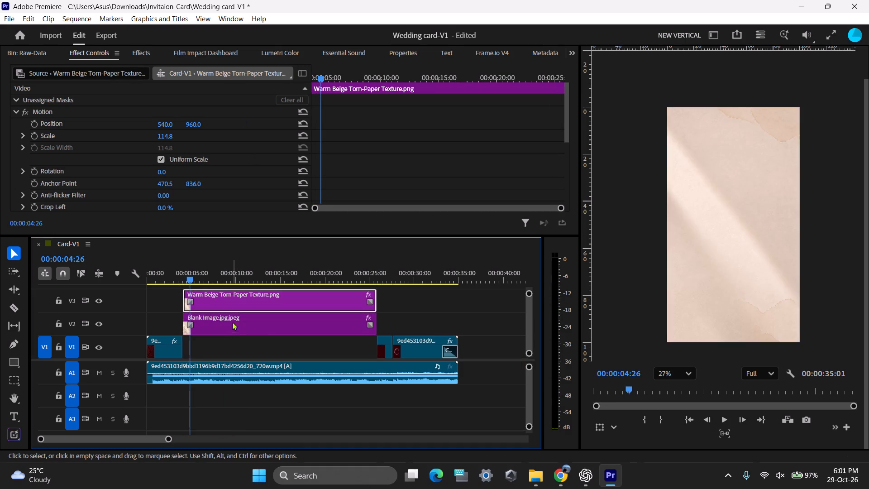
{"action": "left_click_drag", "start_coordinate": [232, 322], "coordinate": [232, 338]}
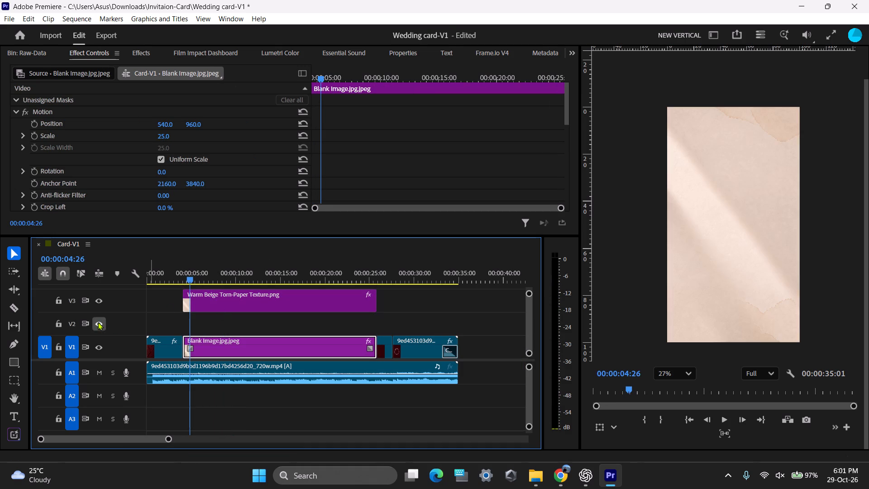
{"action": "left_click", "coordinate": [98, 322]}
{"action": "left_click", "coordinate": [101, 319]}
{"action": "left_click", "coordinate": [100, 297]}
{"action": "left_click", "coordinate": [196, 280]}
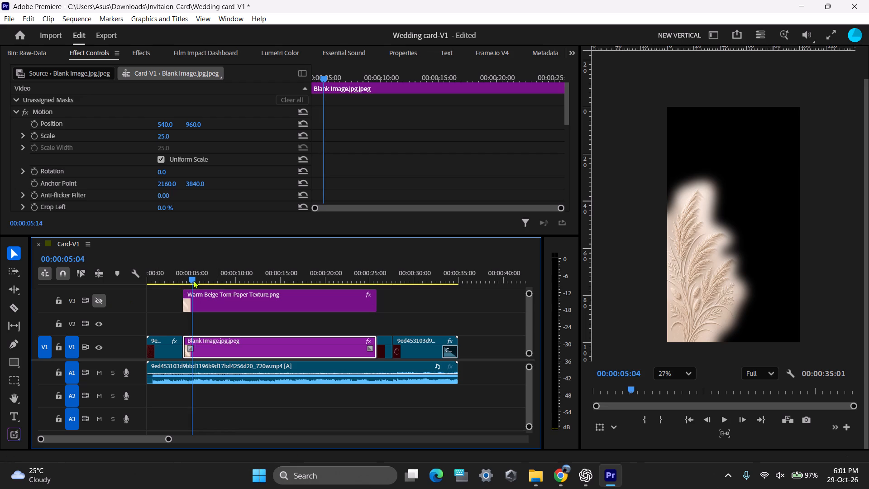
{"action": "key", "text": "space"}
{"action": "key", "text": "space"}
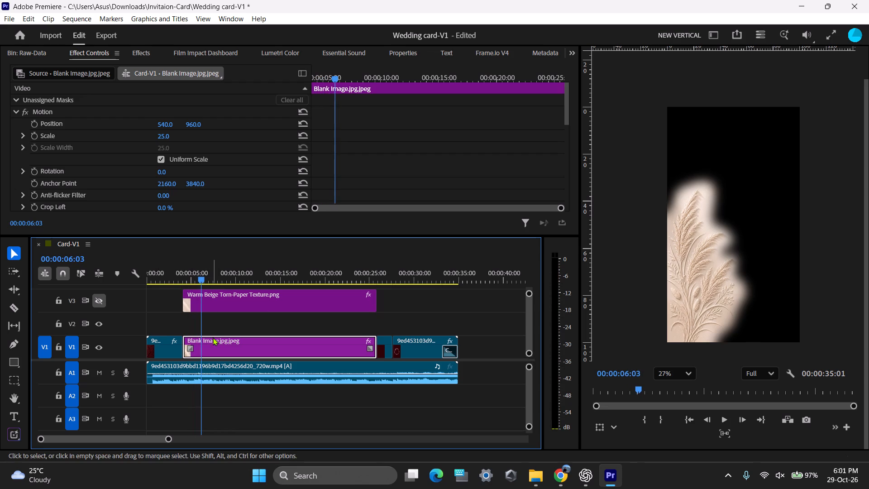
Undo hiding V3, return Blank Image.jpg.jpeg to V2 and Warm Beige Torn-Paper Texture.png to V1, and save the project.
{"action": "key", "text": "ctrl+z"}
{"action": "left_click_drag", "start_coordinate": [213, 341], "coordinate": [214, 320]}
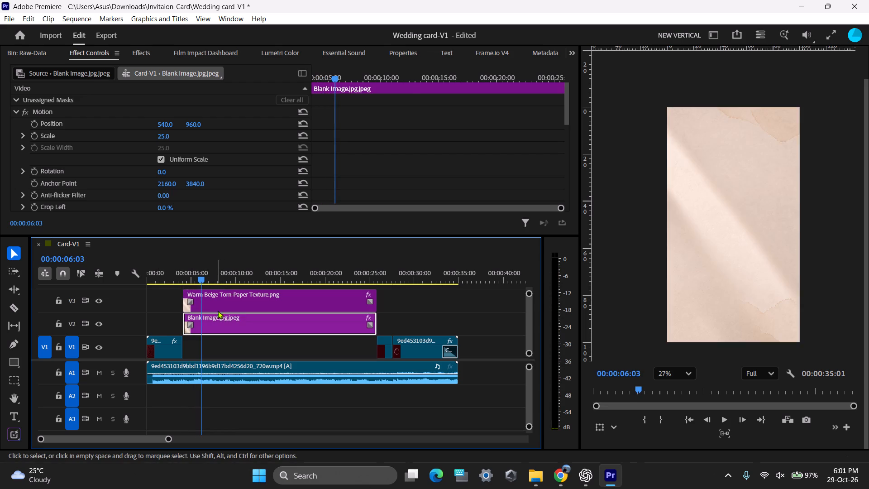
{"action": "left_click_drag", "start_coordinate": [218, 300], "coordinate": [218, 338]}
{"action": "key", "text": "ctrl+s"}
Add a Cross Dissolve about 3 seconds long at the start of Blank Image.jpg.jpeg on V2, and play it back.
{"action": "left_click_drag", "start_coordinate": [201, 278], "coordinate": [191, 280]}
{"action": "type", "text": "=="}
{"action": "left_click_drag", "start_coordinate": [334, 269], "coordinate": [300, 274]}
{"action": "key", "text": "space"}
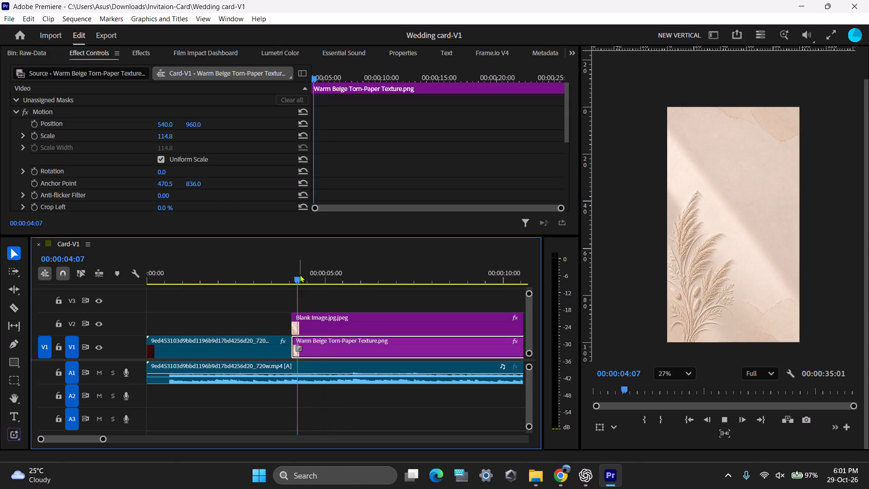
{"action": "key", "text": "space"}
{"action": "left_click_drag", "start_coordinate": [298, 326], "coordinate": [409, 323]}
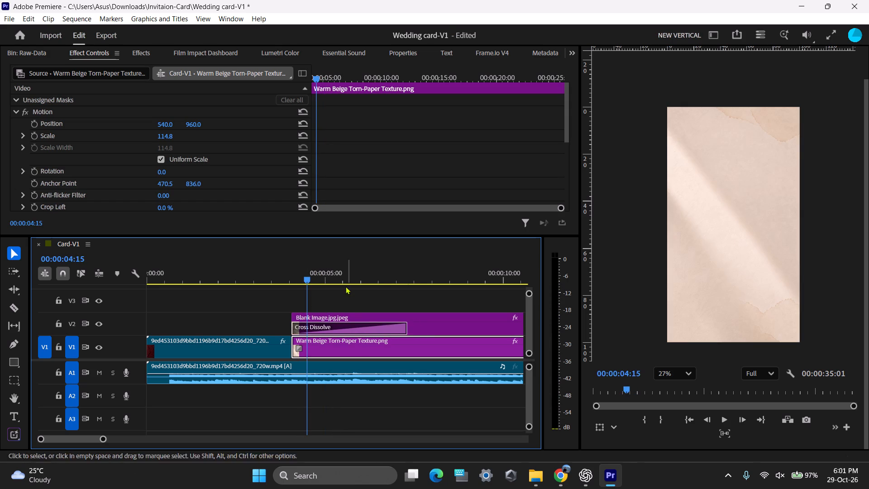
{"action": "left_click_drag", "start_coordinate": [310, 269], "coordinate": [301, 271]}
{"action": "key", "text": "space"}
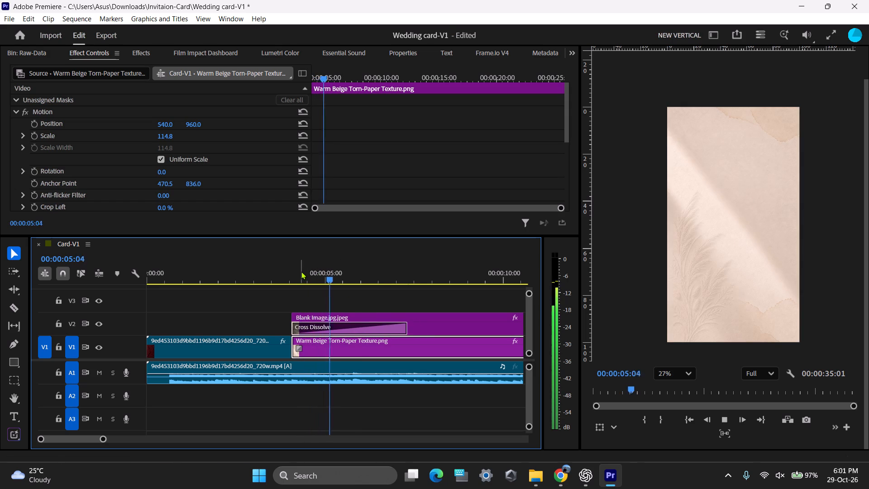
{"action": "key", "text": "space"}
Lengthen the Cross Dissolve at the start of Blank Image.jpg.jpeg to about 10 seconds and preview it.
{"action": "type", "text": "--"}
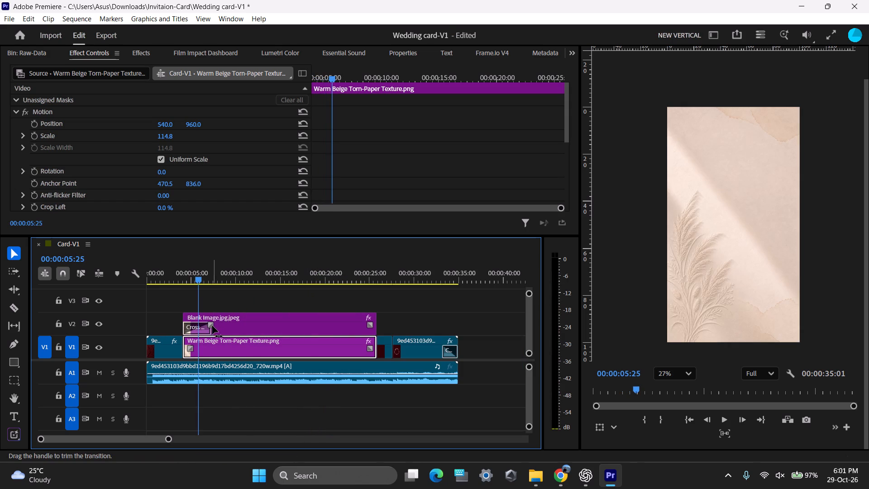
{"action": "left_click_drag", "start_coordinate": [211, 326], "coordinate": [276, 325]}
{"action": "key", "text": "space"}
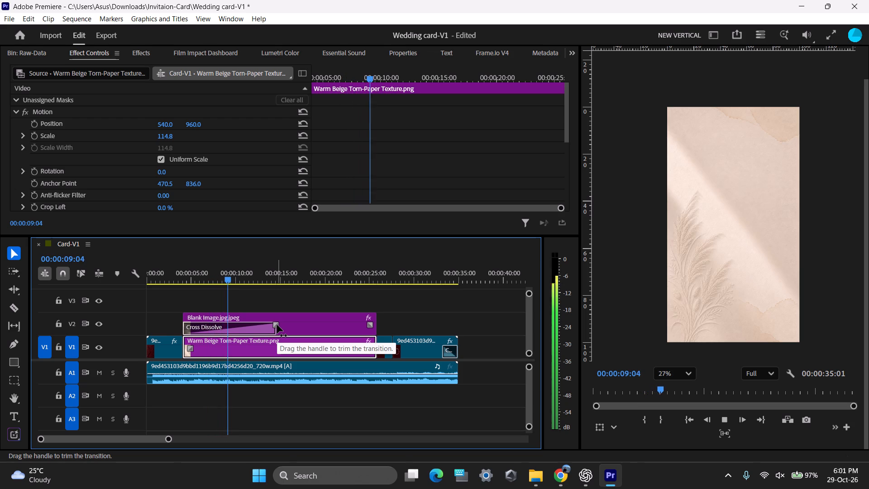
{"action": "key", "text": "space"}
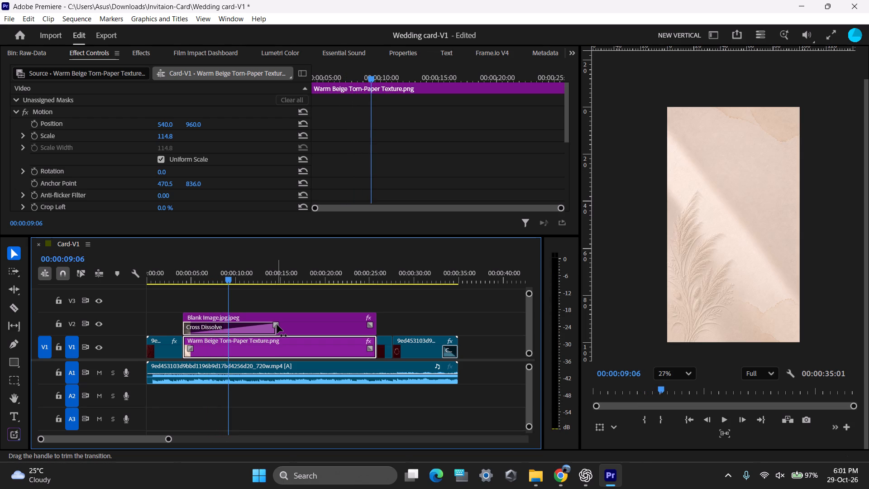
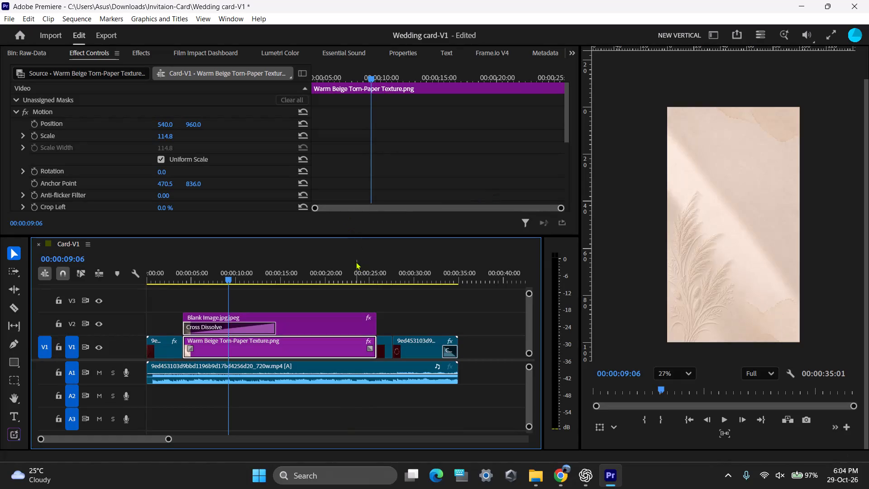
Play back the cut from Blank Image.jpg.jpeg to the red video at around 25 seconds, and save the project.
{"action": "left_click_drag", "start_coordinate": [355, 263], "coordinate": [369, 263]}
{"action": "key", "text": "space"}
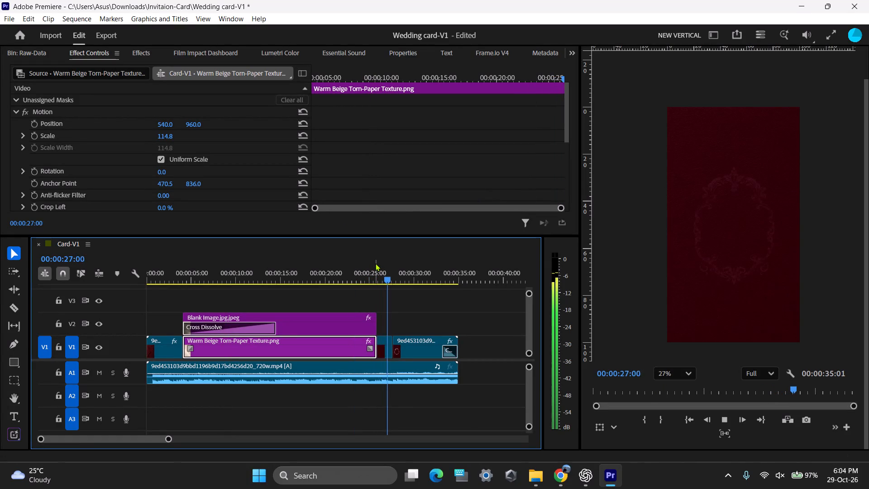
{"action": "key", "text": "space"}
{"action": "left_click_drag", "start_coordinate": [399, 273], "coordinate": [374, 276]}
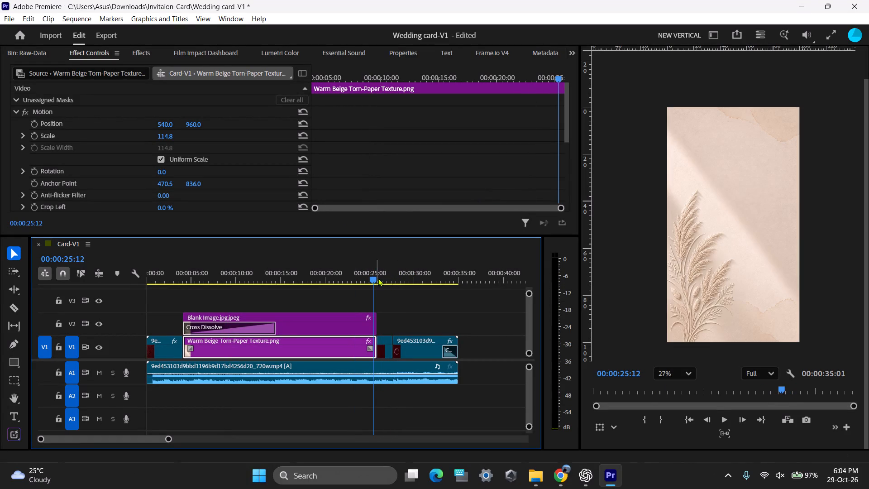
{"action": "key", "text": "ctrl+s"}
Show the Raw-Data bin's images, and switch to the Chrome window with the MyFonts results for the Sanskriti lettering.
{"action": "left_click", "coordinate": [33, 49]}
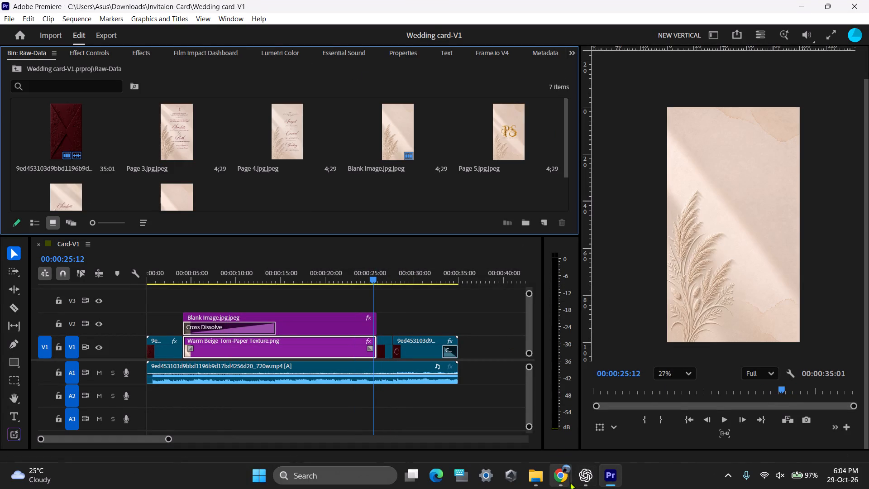
{"action": "left_click", "coordinate": [566, 480]}
{"action": "left_click", "coordinate": [516, 415]}
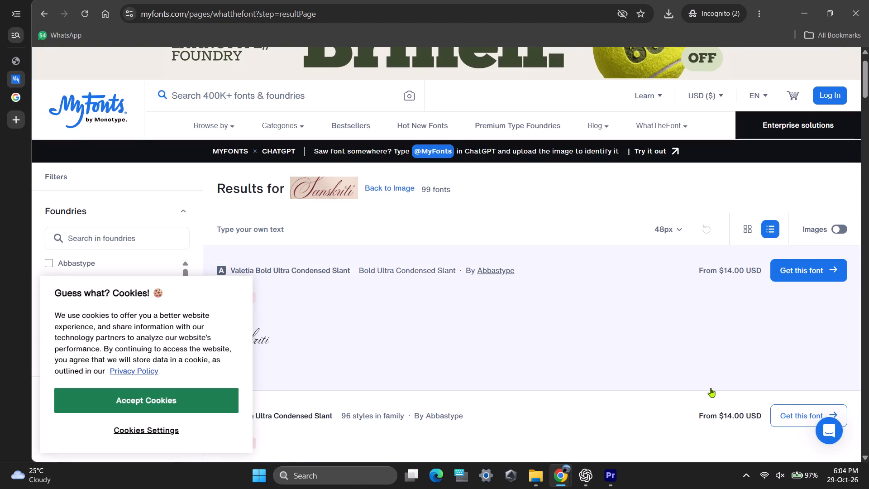
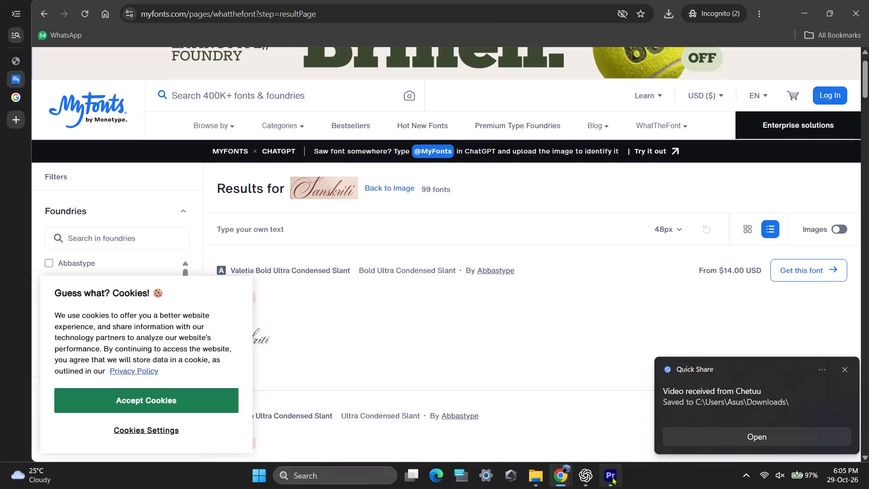
Switch to Premiere and import the Wedding Render video from the Downloads folder into the Raw-Data bin.
{"action": "left_click", "coordinate": [612, 477]}
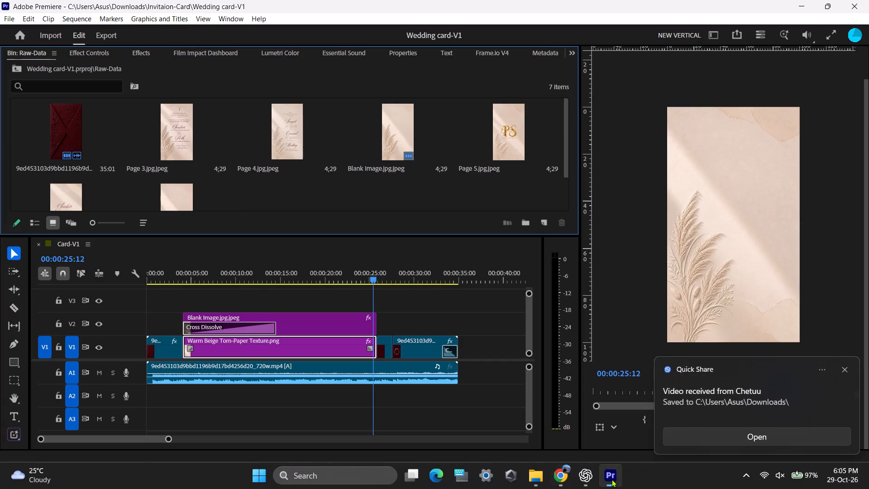
{"action": "double_click", "coordinate": [274, 204]}
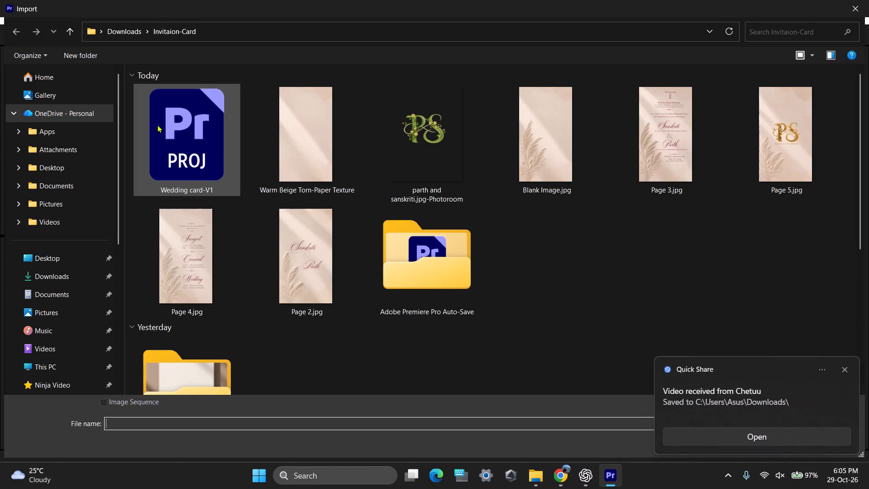
{"action": "left_click", "coordinate": [63, 265]}
{"action": "left_click", "coordinate": [65, 268]}
{"action": "left_click", "coordinate": [157, 114]}
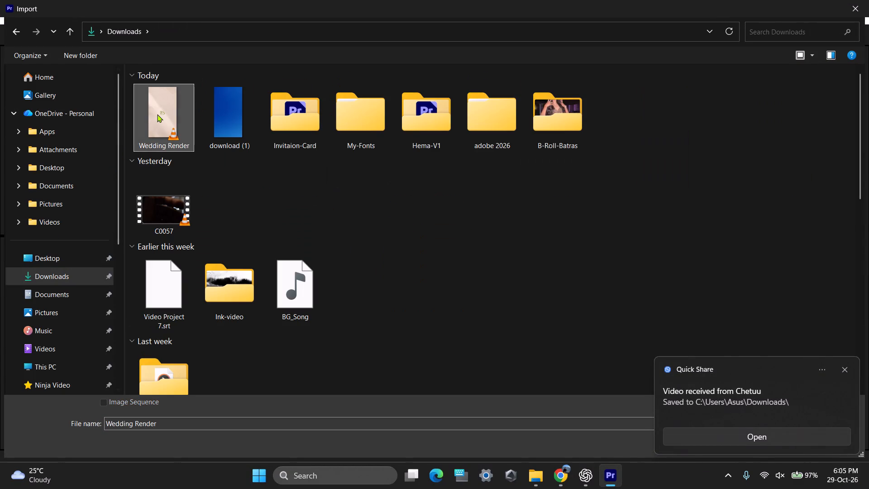
{"action": "key", "text": "Return"}
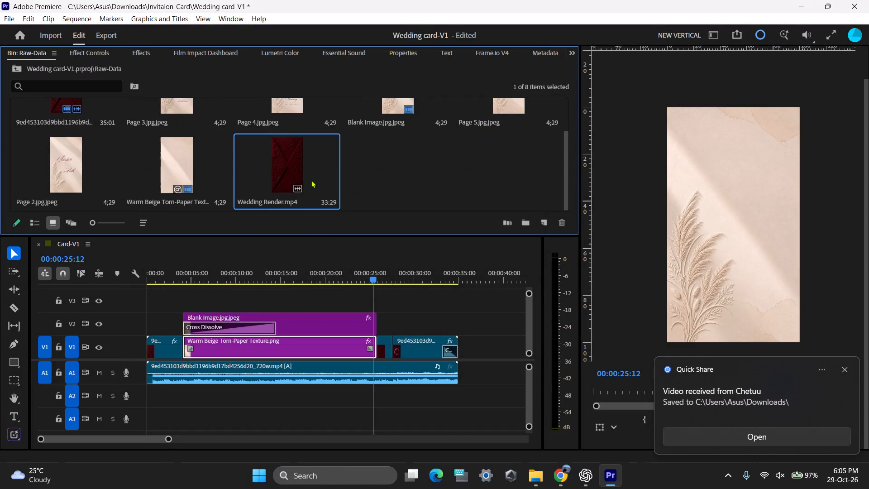
Place Wedding Render.mp4 at the start of the Card-V1 sequence, with its video on V3 and its audio on A3.
{"action": "left_click_drag", "start_coordinate": [304, 181], "coordinate": [131, 300]}
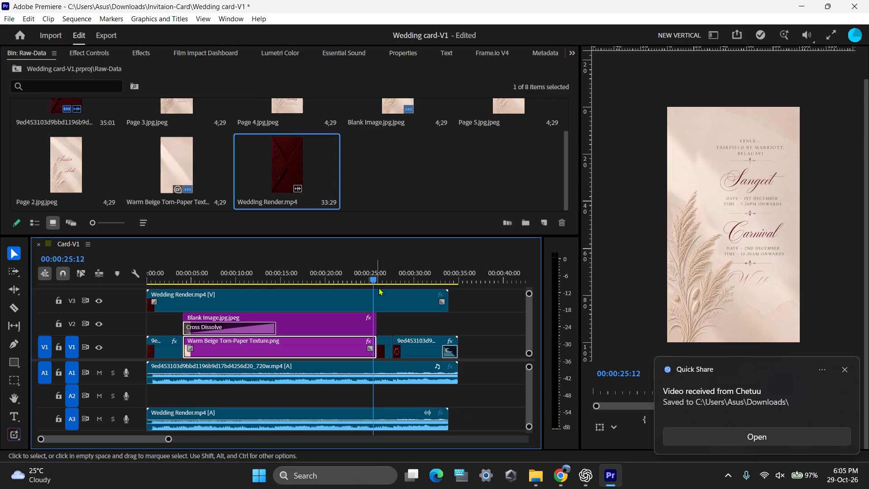
Play back the Wedding Render clip from the start of the sequence to about 27 seconds, dismissing the Quick Share notification.
{"action": "left_click_drag", "start_coordinate": [377, 266], "coordinate": [60, 280]}
{"action": "key", "text": "space"}
{"action": "key", "text": "space"}
{"action": "left_click", "coordinate": [846, 364]}
{"action": "key", "text": "space"}
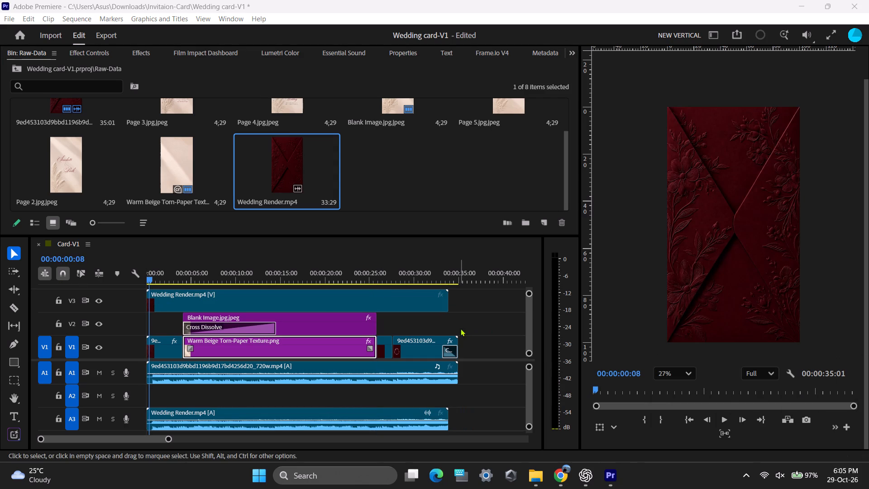
Set the Program Monitor's zoom level to Fit so the whole card frame is previewed.
{"action": "left_click", "coordinate": [669, 376]}
{"action": "left_click", "coordinate": [680, 219]}
Play back the opening of the Card-V1 sequence to about 2 seconds, where the envelope unfolds.
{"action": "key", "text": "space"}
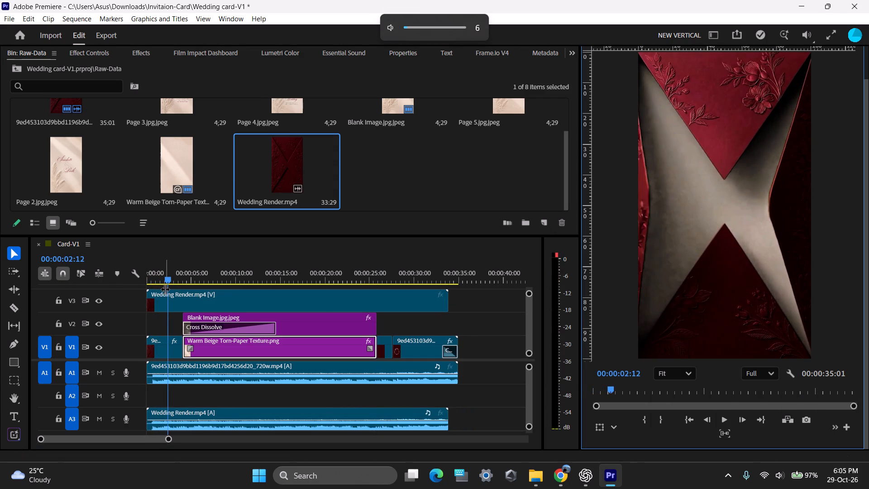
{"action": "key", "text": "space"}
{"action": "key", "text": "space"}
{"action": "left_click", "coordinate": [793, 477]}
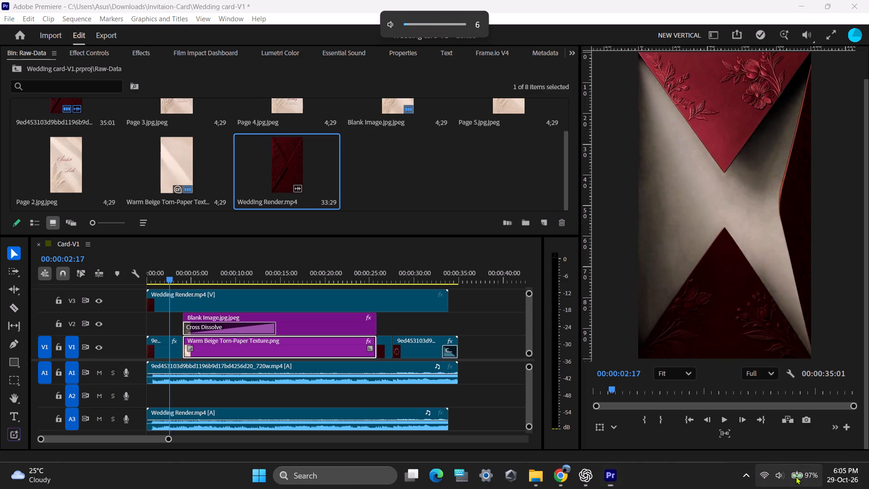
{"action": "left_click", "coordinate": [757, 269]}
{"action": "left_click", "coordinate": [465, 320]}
Review the Wedding Render clip in the Card-V1 sequence from the envelope opening to about 27 seconds, replaying the opening and monogram sections.
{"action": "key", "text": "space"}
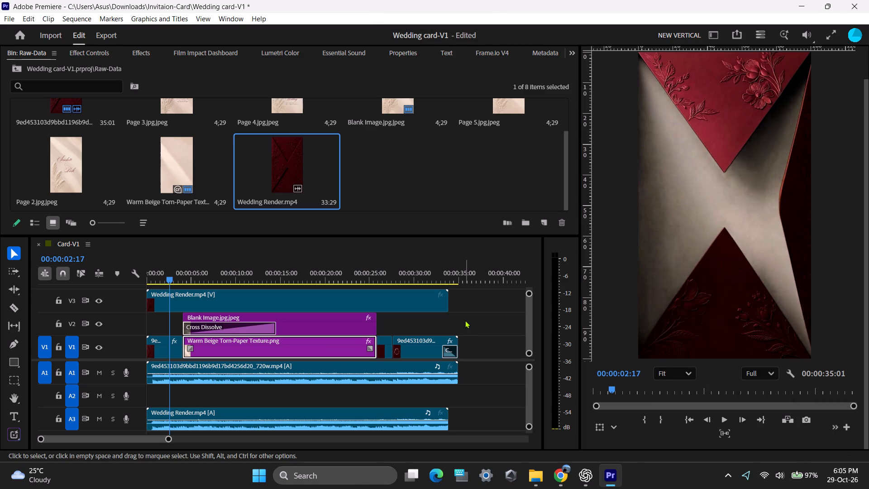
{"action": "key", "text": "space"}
{"action": "left_click_drag", "start_coordinate": [180, 275], "coordinate": [161, 281]}
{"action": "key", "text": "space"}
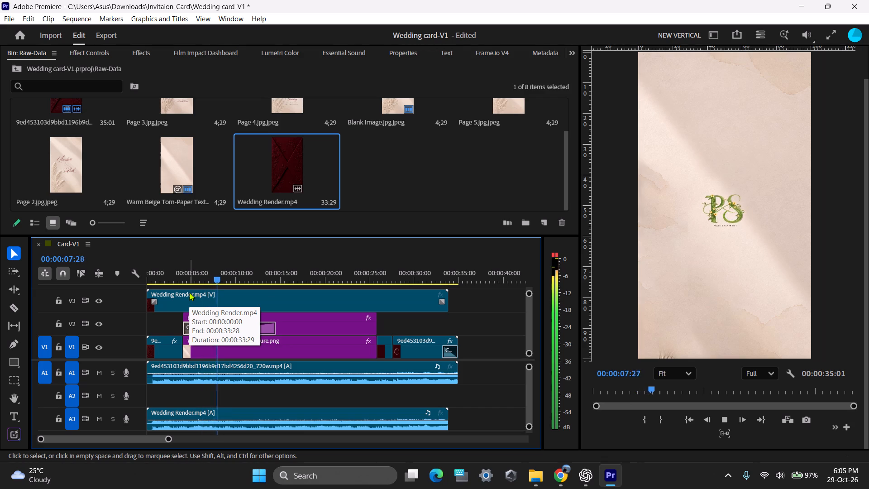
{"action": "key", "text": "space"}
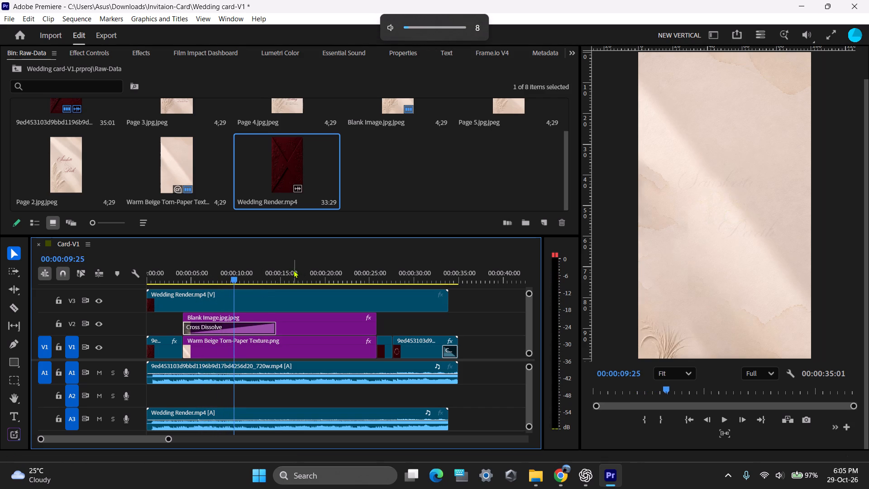
{"action": "left_click_drag", "start_coordinate": [239, 270], "coordinate": [215, 276]}
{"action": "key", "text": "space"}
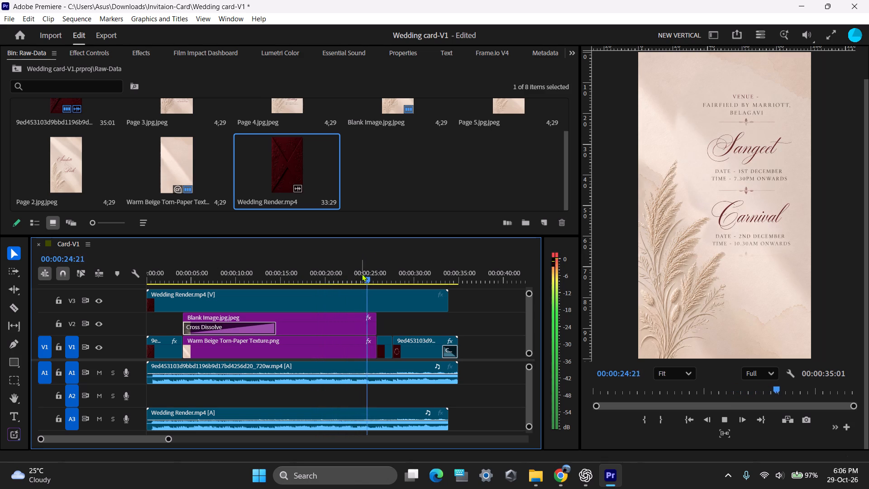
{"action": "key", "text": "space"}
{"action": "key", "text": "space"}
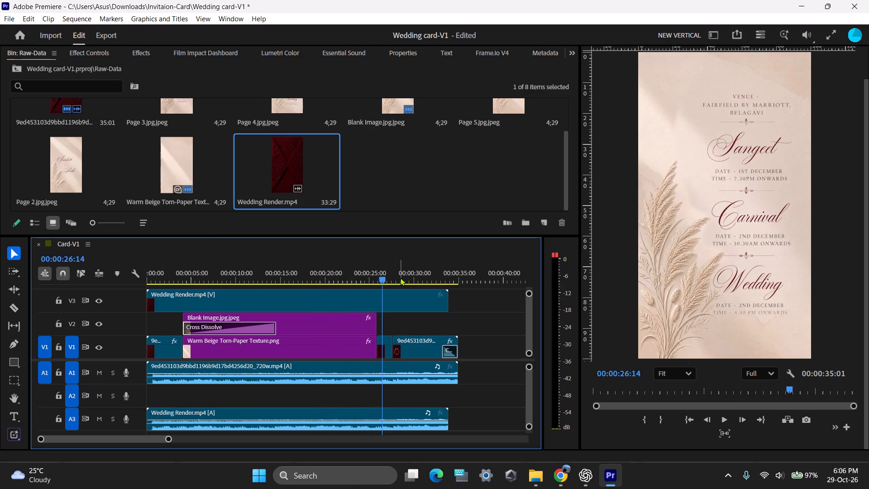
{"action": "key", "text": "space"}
{"action": "left_click_drag", "start_coordinate": [400, 277], "coordinate": [398, 278]}
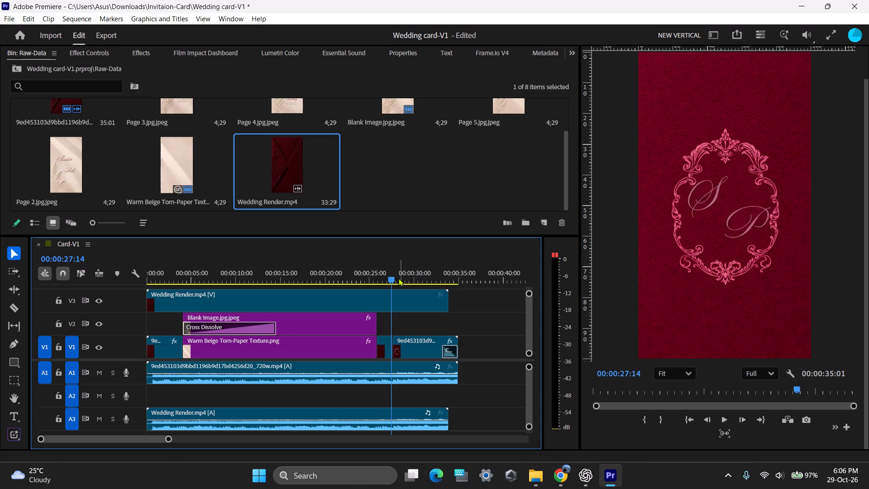
Split the Wedding Render video on V3 at 00:00:27:01, save the project, and delete the part after the cut.
{"action": "left_click_drag", "start_coordinate": [398, 278], "coordinate": [387, 280]}
{"action": "key", "text": "equal"}
{"action": "key", "text": "equal"}
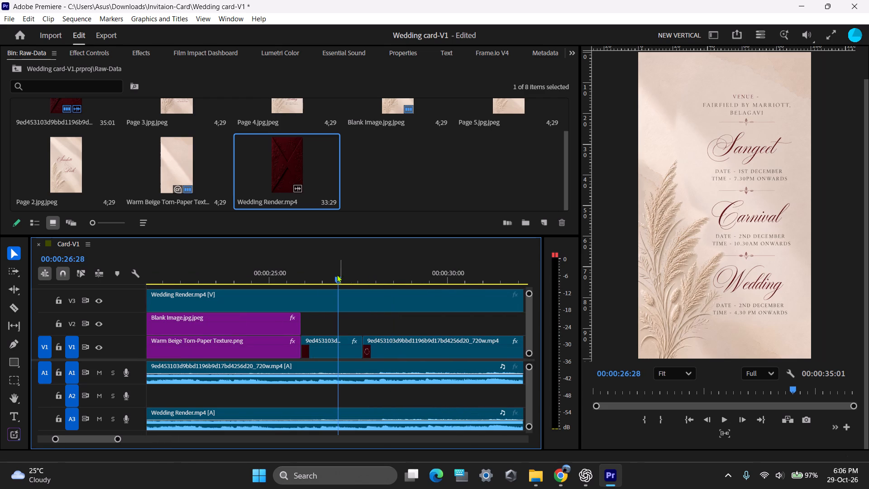
{"action": "left_click_drag", "start_coordinate": [332, 277], "coordinate": [344, 278]}
{"action": "key", "text": "Left"}
{"action": "key", "text": "c"}
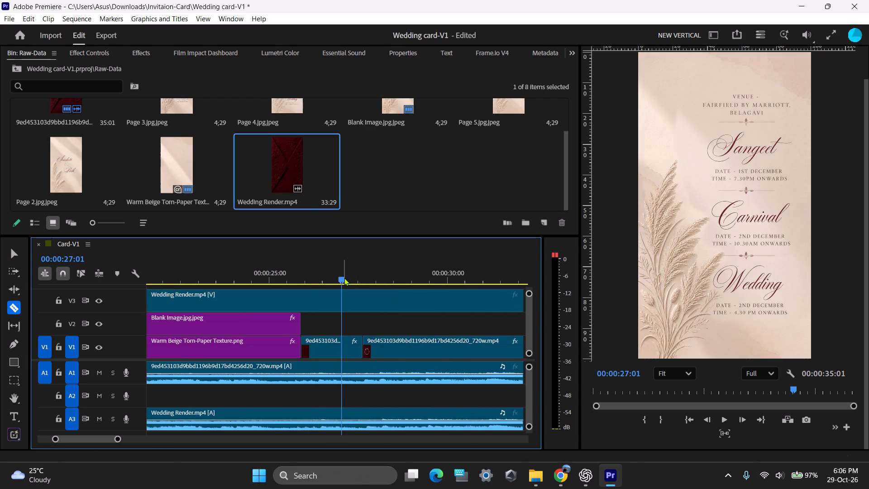
{"action": "left_click", "coordinate": [341, 302]}
{"action": "key", "text": "Right"}
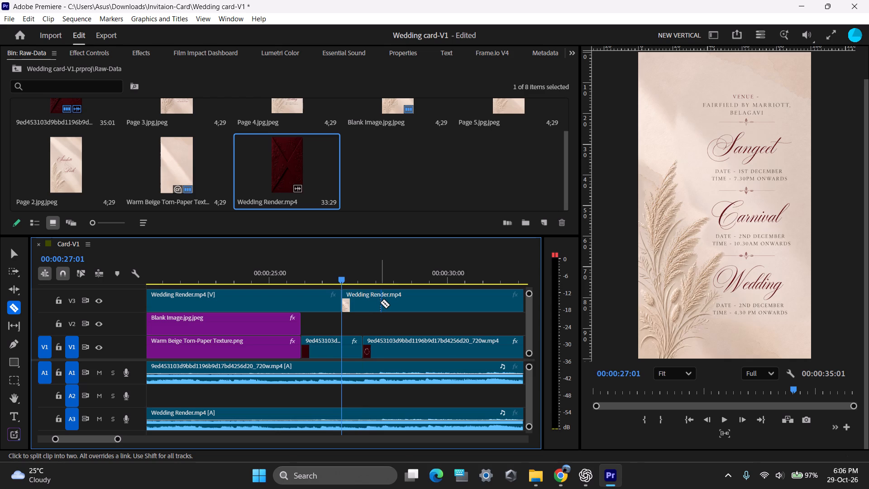
{"action": "key", "text": "ctrl+s"}
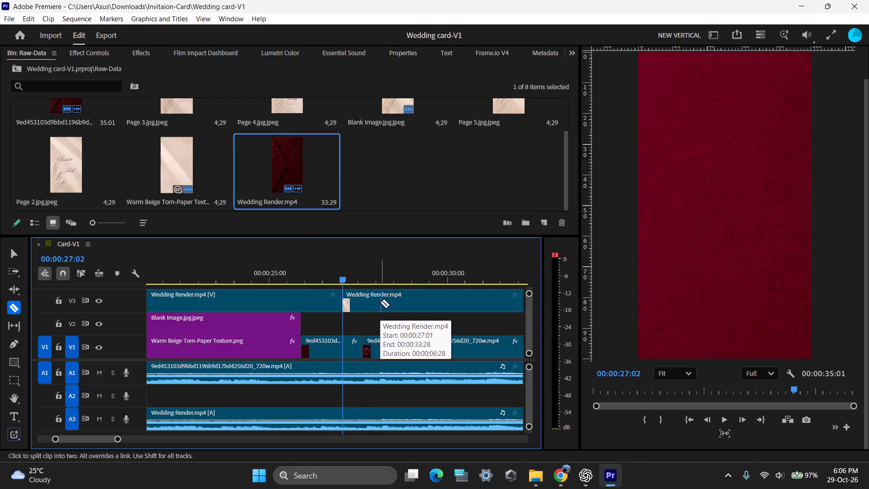
{"action": "key", "text": "v"}
{"action": "left_click", "coordinate": [381, 302]}
{"action": "key", "text": "Delete"}
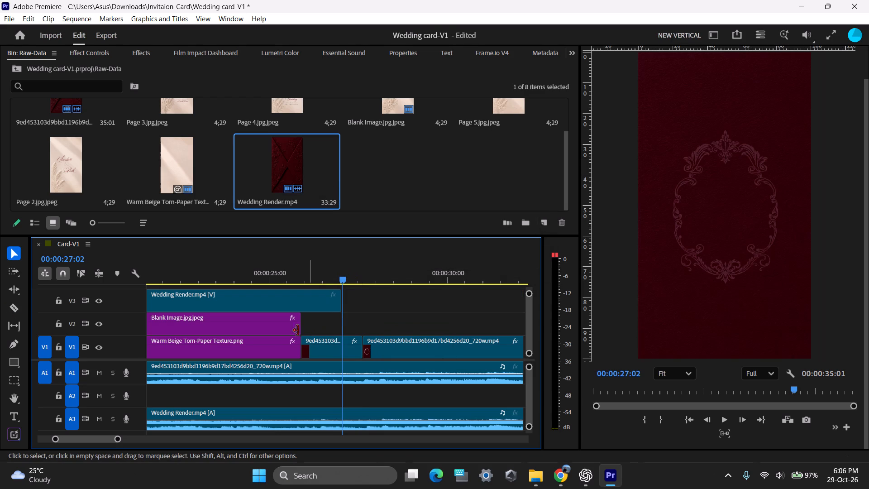
Play back from 00:00:26:22 across the end of the trimmed Wedding Render clip into the red frame video.
{"action": "left_click", "coordinate": [336, 276]}
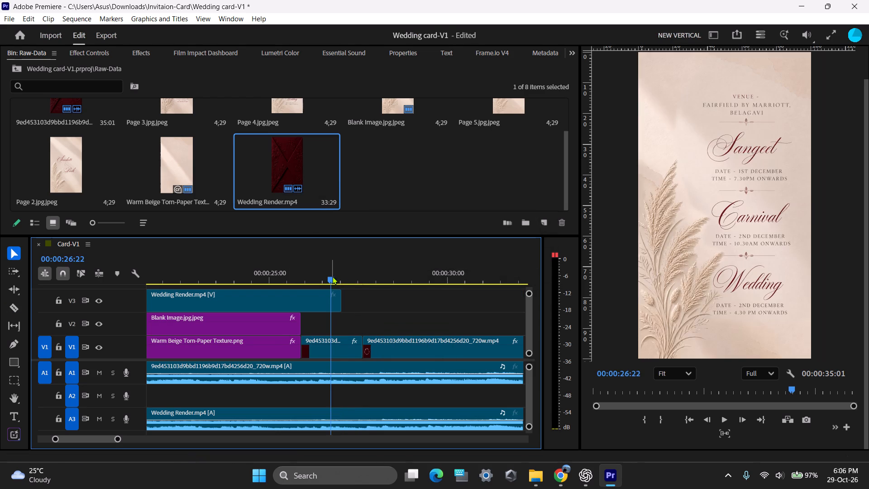
{"action": "key", "text": "space"}
{"action": "key", "text": "space"}
{"action": "key", "text": "space"}
{"action": "key", "text": "space"}
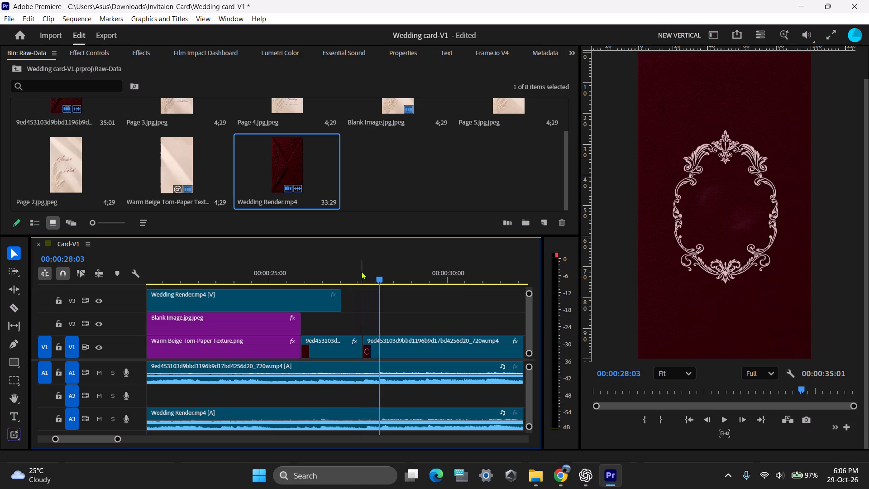
{"action": "key", "text": "space"}
{"action": "key", "text": "space"}
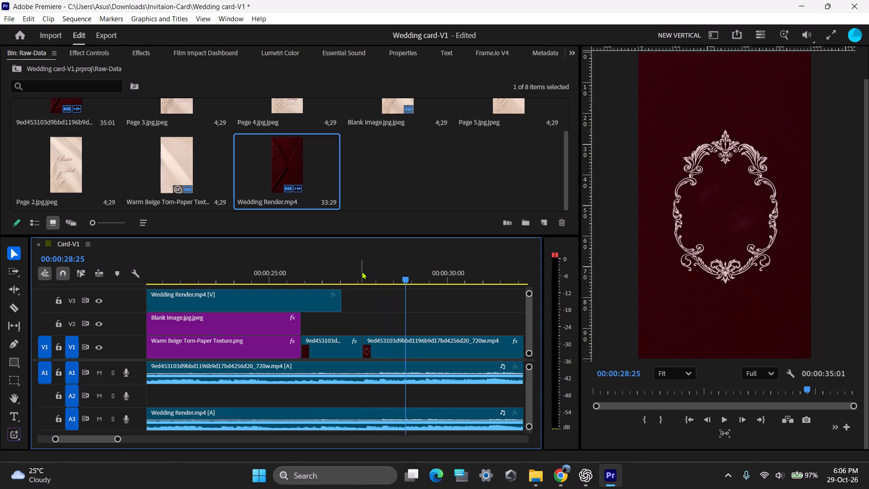
Split the red video on V1 at the end of Wedding Render and move its parts after the cut up to V3.
{"action": "key", "text": "c"}
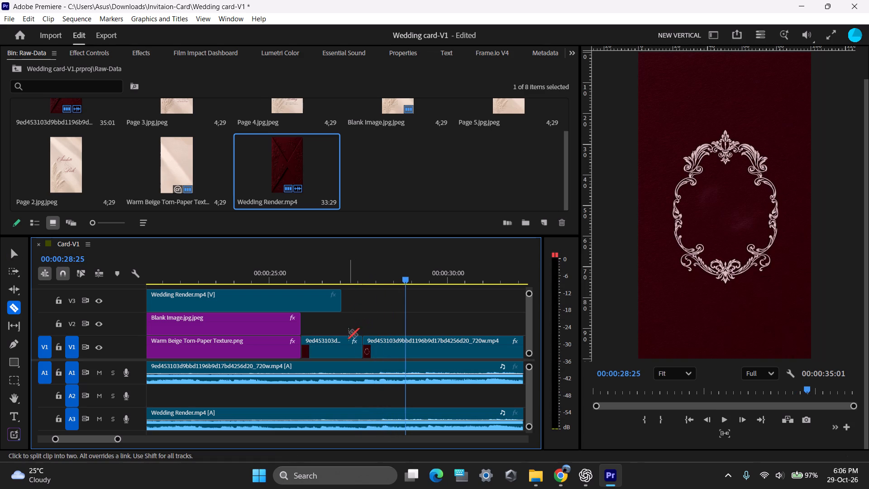
{"action": "left_click", "coordinate": [346, 343]}
{"action": "key", "text": "v"}
{"action": "left_click_drag", "start_coordinate": [359, 317], "coordinate": [388, 349]}
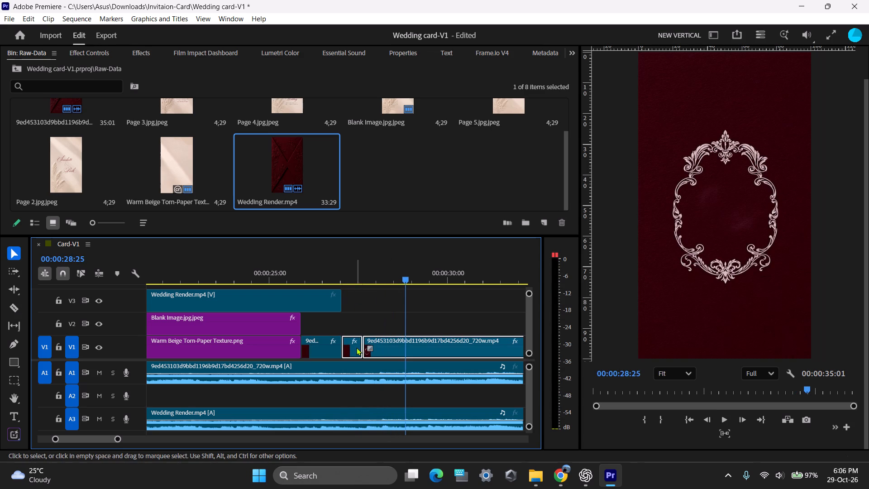
{"action": "left_click_drag", "start_coordinate": [356, 347], "coordinate": [353, 304]}
Play back the join between Wedding Render and the red video on V3, and save the project.
{"action": "left_click_drag", "start_coordinate": [392, 279], "coordinate": [278, 283]}
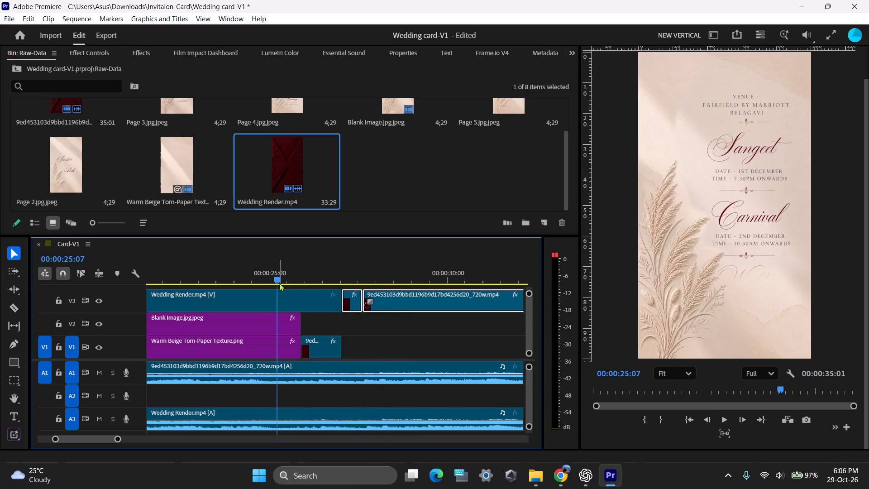
{"action": "key", "text": "minus"}
{"action": "left_click_drag", "start_coordinate": [310, 263], "coordinate": [320, 264]}
{"action": "key", "text": "space"}
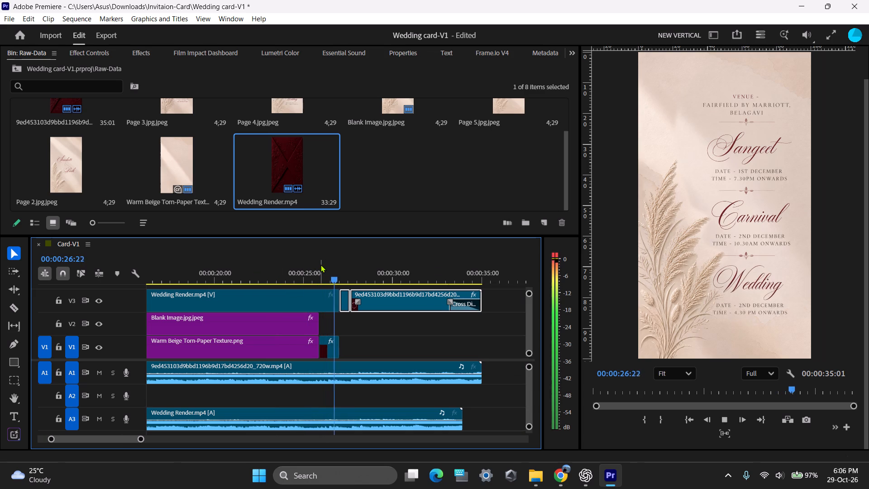
{"action": "key", "text": "space"}
{"action": "key", "text": "ctrl+s"}
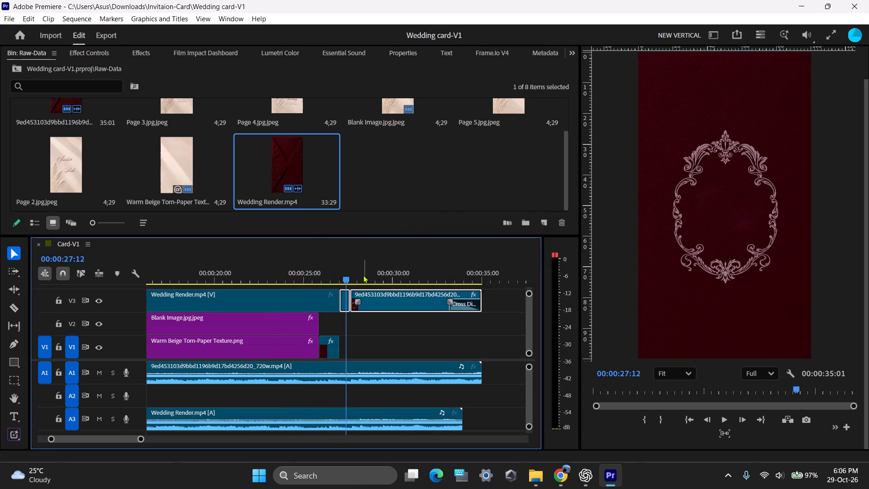
Apply the default Cross Dissolve at the edit point between Wedding Render and the red video on V3, and preview it.
{"action": "type", "text": "=="}
{"action": "left_click_drag", "start_coordinate": [326, 268], "coordinate": [286, 276]}
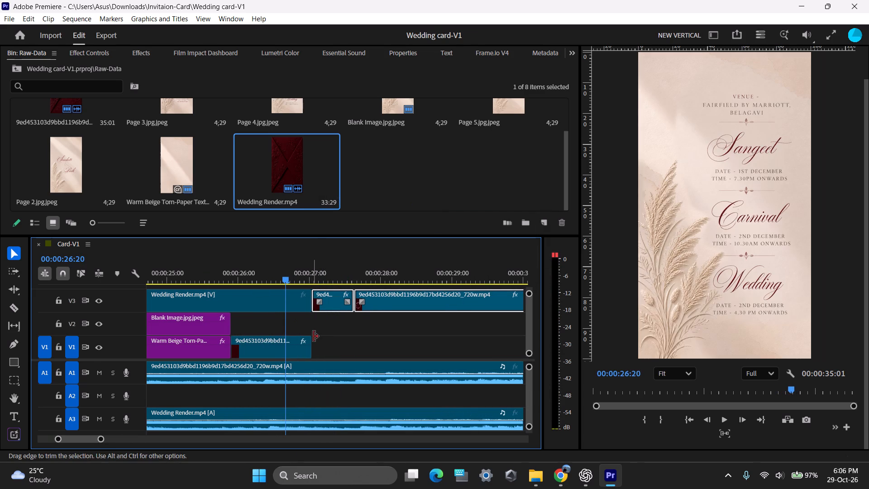
{"action": "scroll", "coordinate": [313, 336], "scroll_direction": "up", "scroll_amount": 5, "text": "ctrl"}
{"action": "left_click_drag", "start_coordinate": [297, 285], "coordinate": [319, 306]}
{"action": "left_click", "coordinate": [338, 343]}
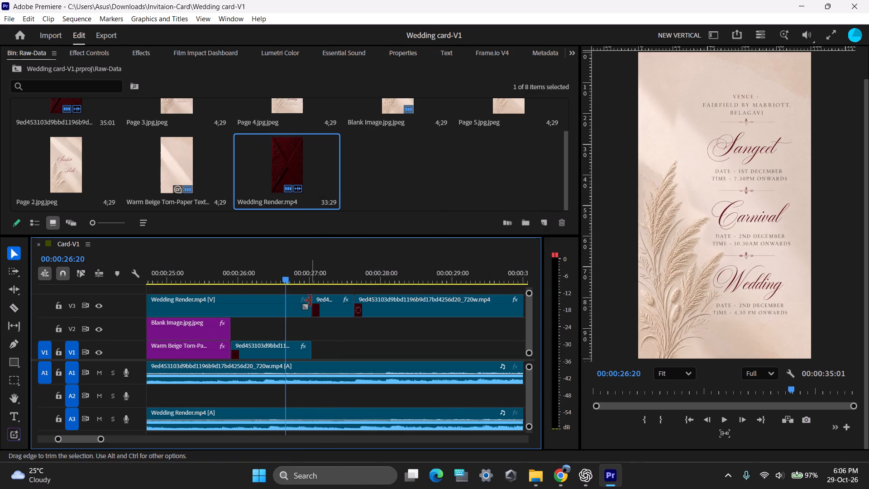
{"action": "right_click", "coordinate": [310, 301]}
{"action": "left_click", "coordinate": [342, 369]}
{"action": "key", "text": "space"}
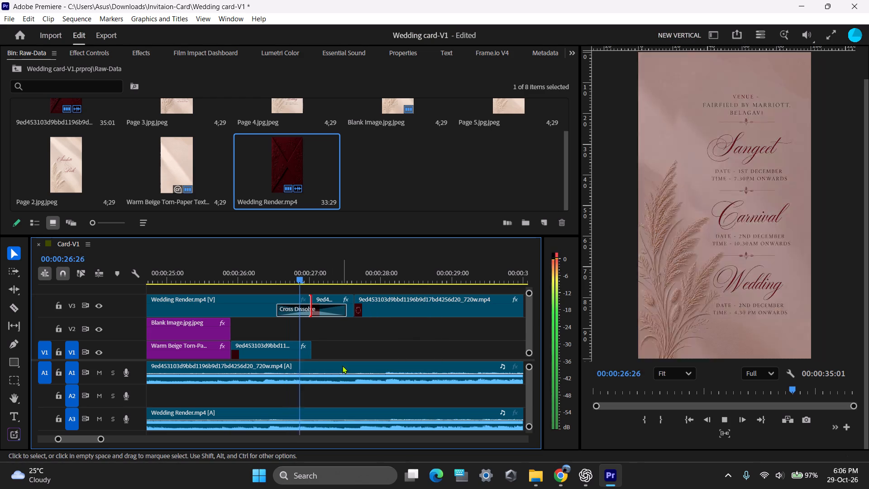
{"action": "key", "text": "space"}
Shorten the Cross Dissolve between Wedding Render and the red video slightly, preview it, and save the project.
{"action": "left_click_drag", "start_coordinate": [343, 259], "coordinate": [271, 267]}
{"action": "left_click_drag", "start_coordinate": [340, 279], "coordinate": [294, 280]}
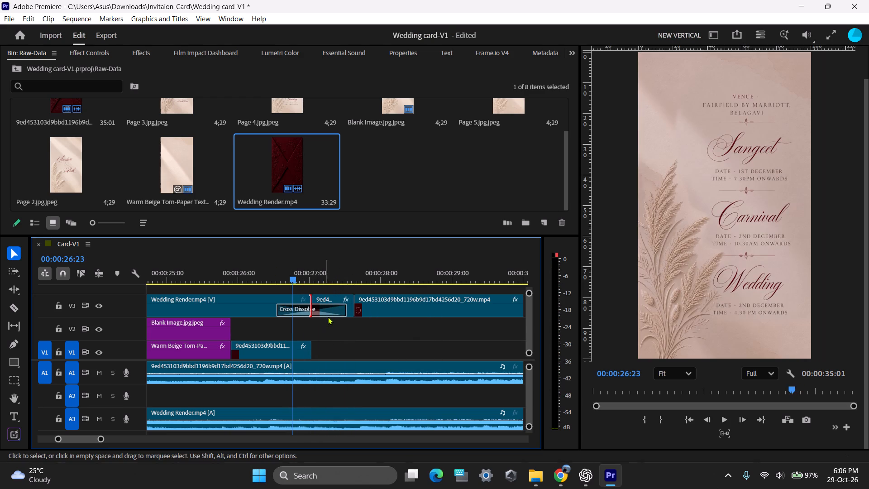
{"action": "left_click", "coordinate": [330, 310]}
{"action": "left_click_drag", "start_coordinate": [348, 307], "coordinate": [342, 307]}
{"action": "left_click_drag", "start_coordinate": [326, 274], "coordinate": [310, 275]}
{"action": "key", "text": "space"}
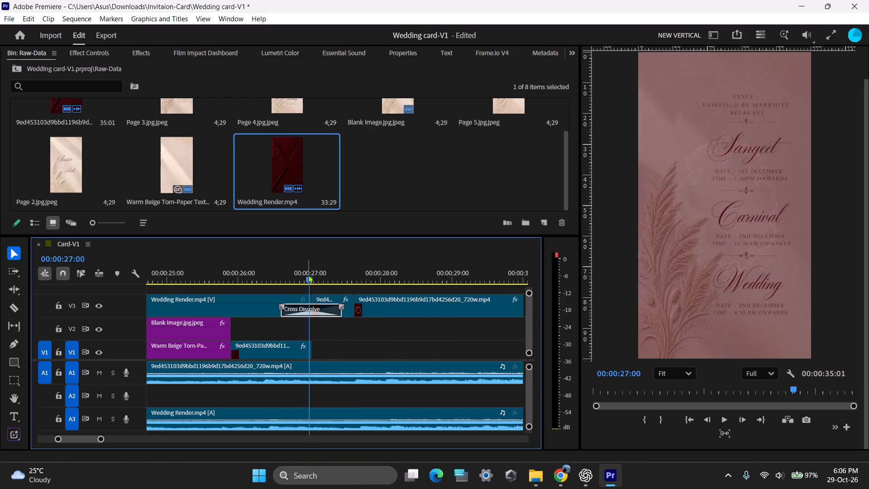
{"action": "key", "text": "space"}
{"action": "key", "text": "space"}
{"action": "key", "text": "space"}
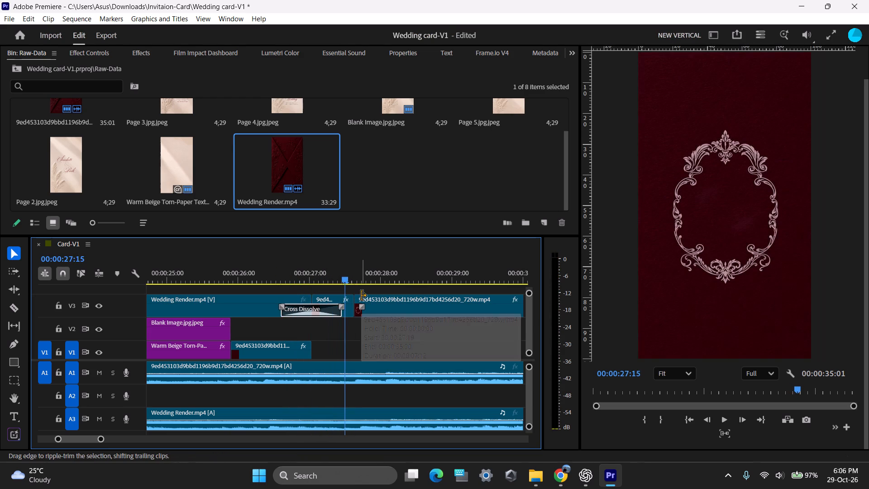
{"action": "key", "text": "ctrl+s"}
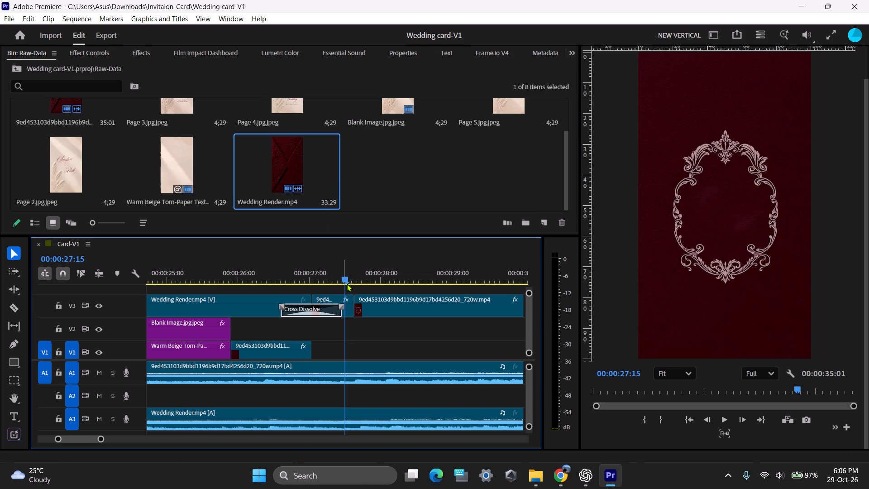
Play back the shortened Cross Dissolve from the Wedding event page into the red frame.
{"action": "key", "text": "minus"}
{"action": "left_click_drag", "start_coordinate": [337, 274], "coordinate": [292, 279]}
{"action": "key", "text": "space"}
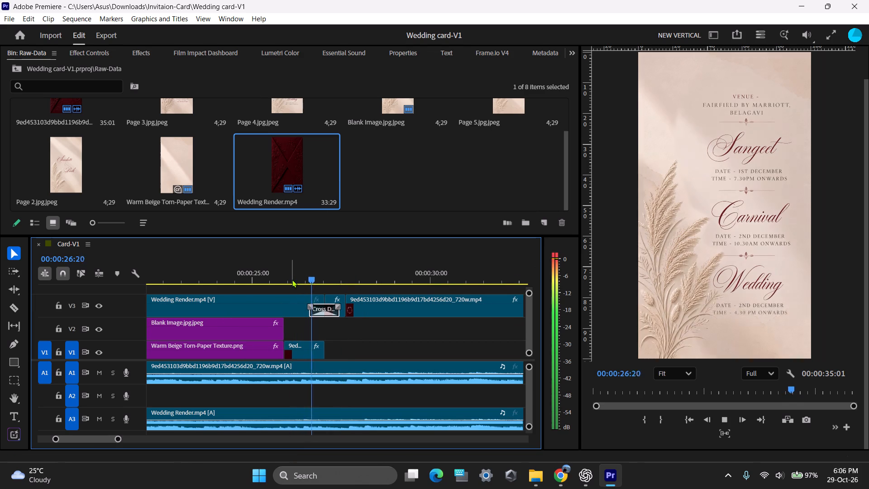
{"action": "key", "text": "space"}
Open Wedding Render.mp4 in an enlarged Source Monitor and compare its S P monogram frame at 00:00:28:15 with the sequence's empty red frame.
{"action": "left_click", "coordinate": [293, 159]}
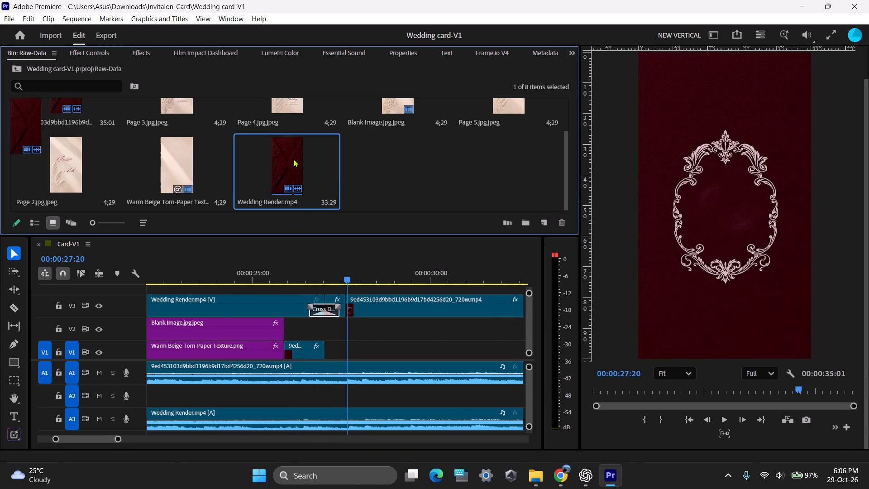
{"action": "double_click", "coordinate": [280, 160]}
{"action": "left_click", "coordinate": [716, 209]}
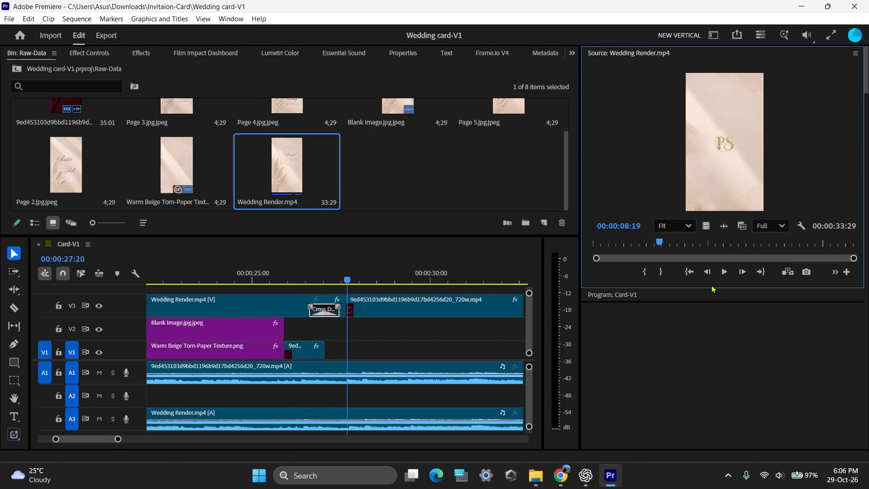
{"action": "left_click_drag", "start_coordinate": [710, 287], "coordinate": [699, 484]}
{"action": "left_click_drag", "start_coordinate": [696, 452], "coordinate": [697, 449]}
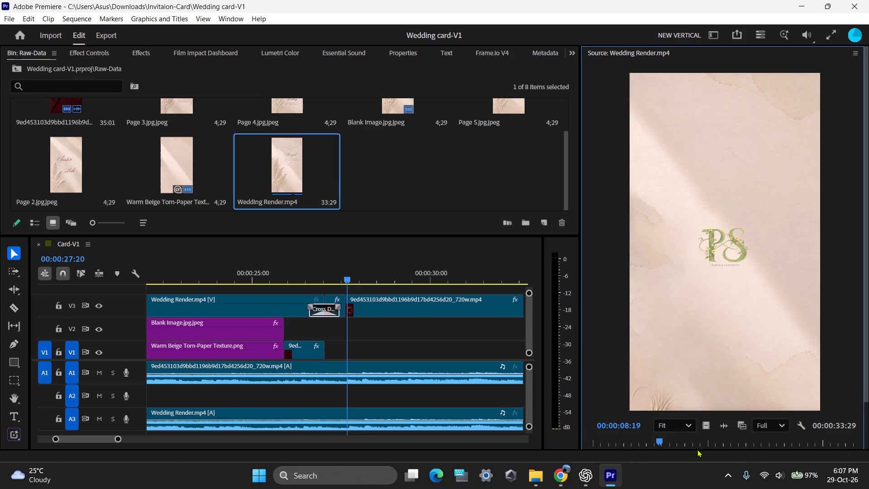
{"action": "left_click_drag", "start_coordinate": [697, 449], "coordinate": [724, 442]}
{"action": "left_click_drag", "start_coordinate": [700, 440], "coordinate": [782, 439]}
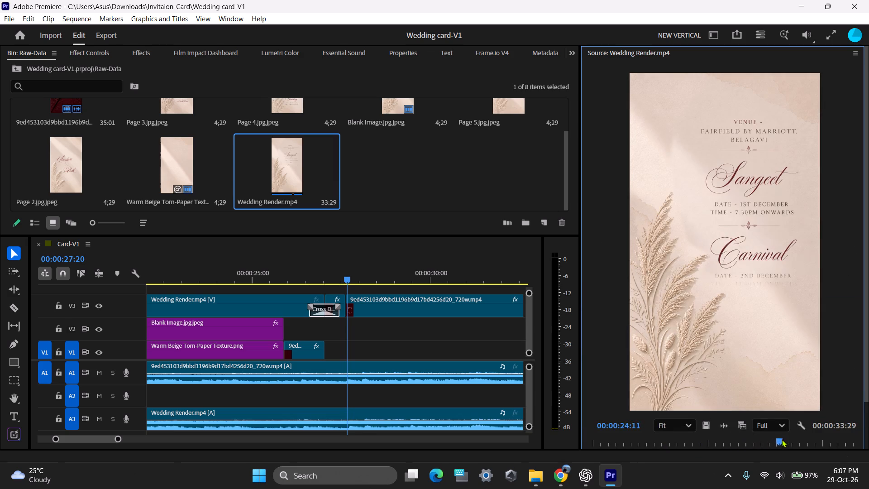
{"action": "left_click_drag", "start_coordinate": [782, 439], "coordinate": [821, 442]}
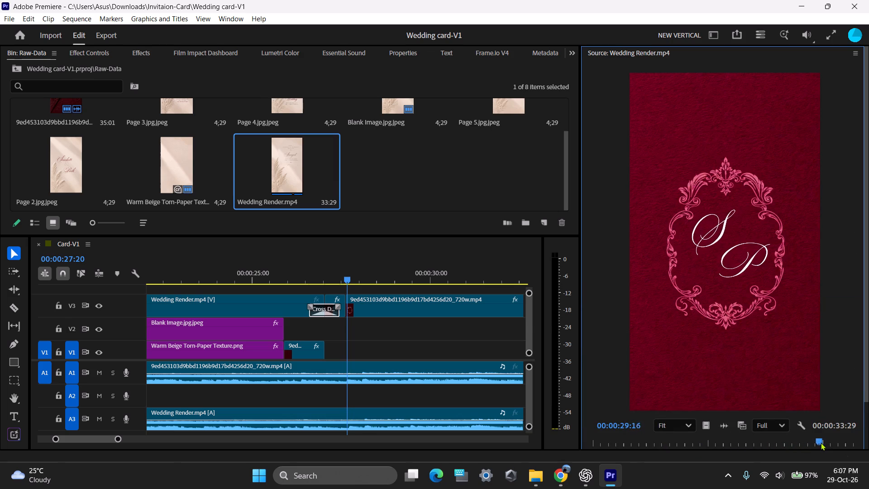
{"action": "left_click_drag", "start_coordinate": [821, 442], "coordinate": [813, 441]}
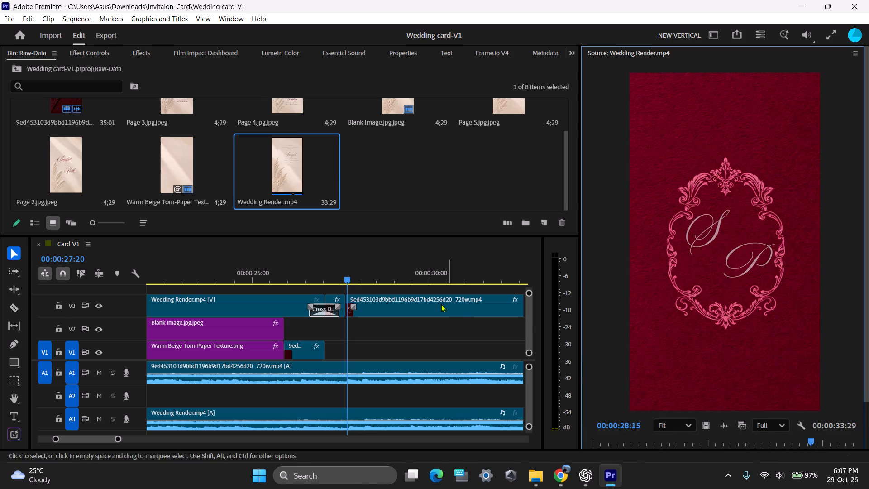
{"action": "left_click_drag", "start_coordinate": [343, 271], "coordinate": [330, 272]}
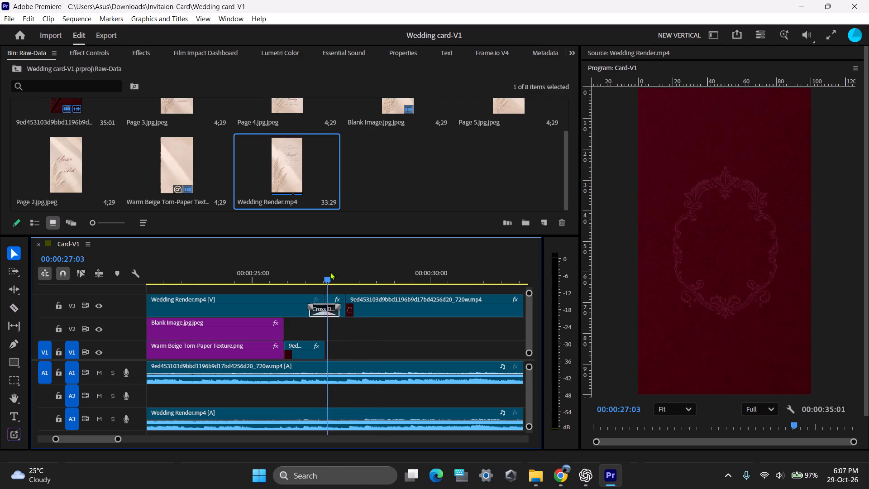
{"action": "left_click_drag", "start_coordinate": [330, 272], "coordinate": [357, 271]}
{"action": "left_click", "coordinate": [647, 51]}
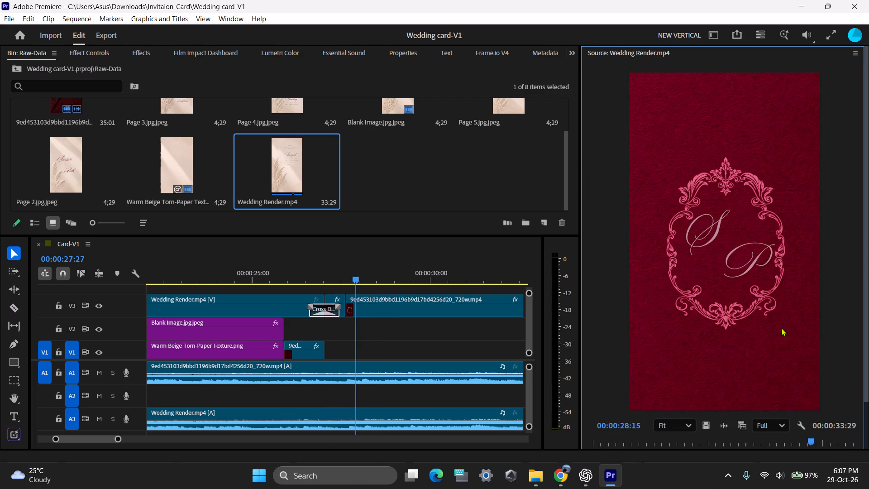
Scrub Wedding Render from its event page through the S P monogram reveal and compare it with the sequence's empty red frame.
{"action": "left_click_drag", "start_coordinate": [799, 441], "coordinate": [759, 437]}
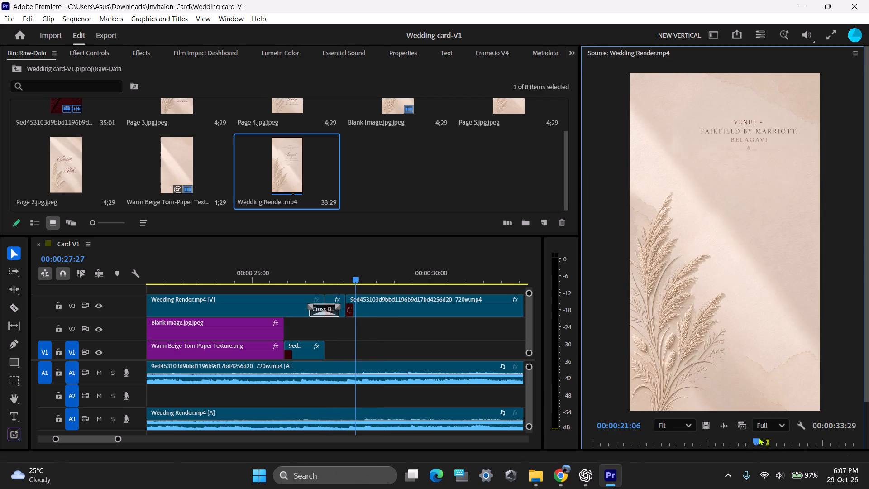
{"action": "left_click_drag", "start_coordinate": [759, 437], "coordinate": [800, 441]}
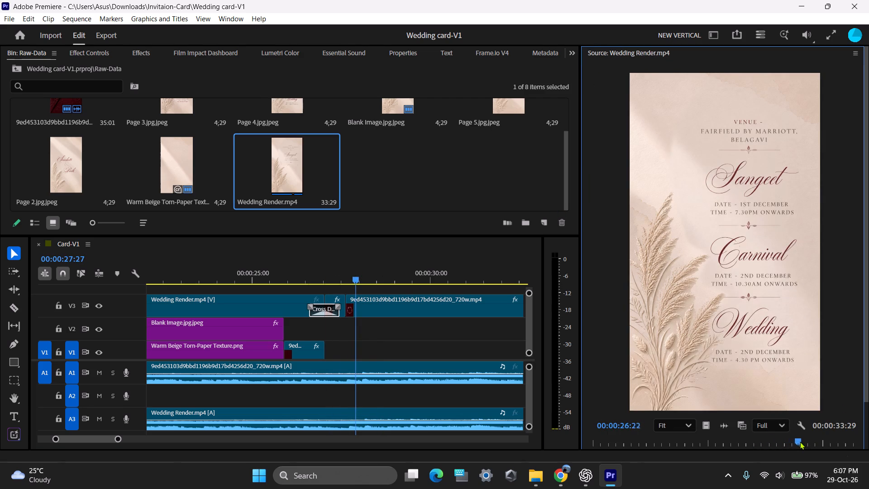
{"action": "left_click_drag", "start_coordinate": [800, 441], "coordinate": [807, 444]}
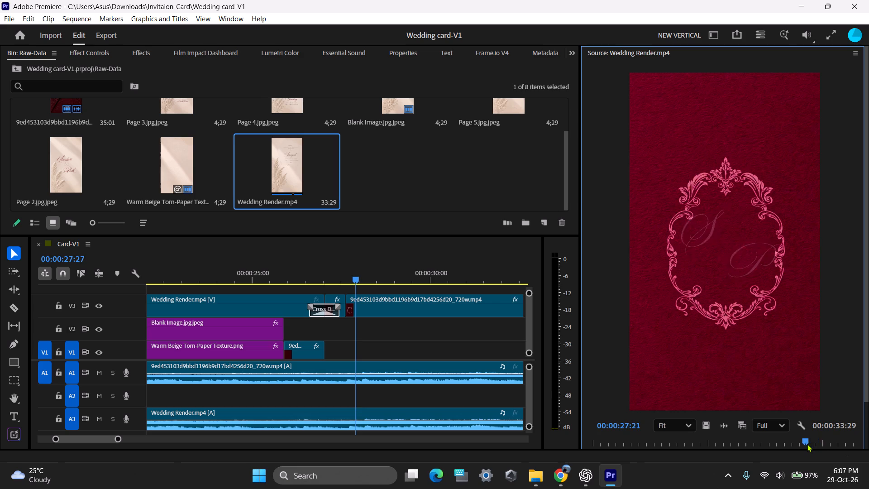
{"action": "left_click_drag", "start_coordinate": [807, 444], "coordinate": [817, 444]}
{"action": "left_click_drag", "start_coordinate": [364, 273], "coordinate": [352, 274]}
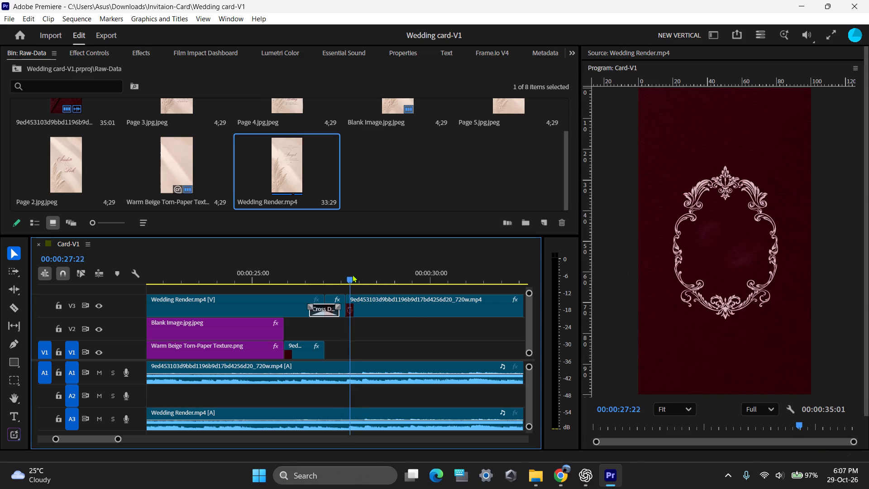
{"action": "left_click_drag", "start_coordinate": [352, 274], "coordinate": [359, 274]}
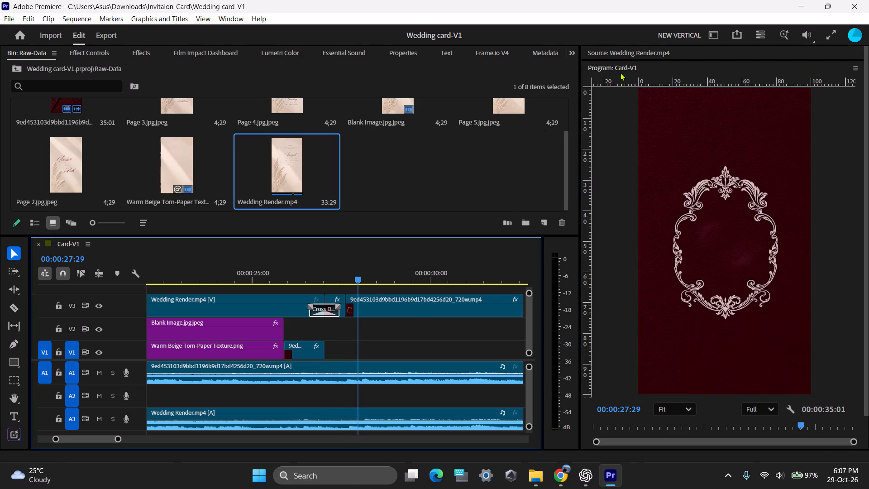
{"action": "left_click", "coordinate": [624, 55]}
{"action": "left_click_drag", "start_coordinate": [816, 446], "coordinate": [816, 446]}
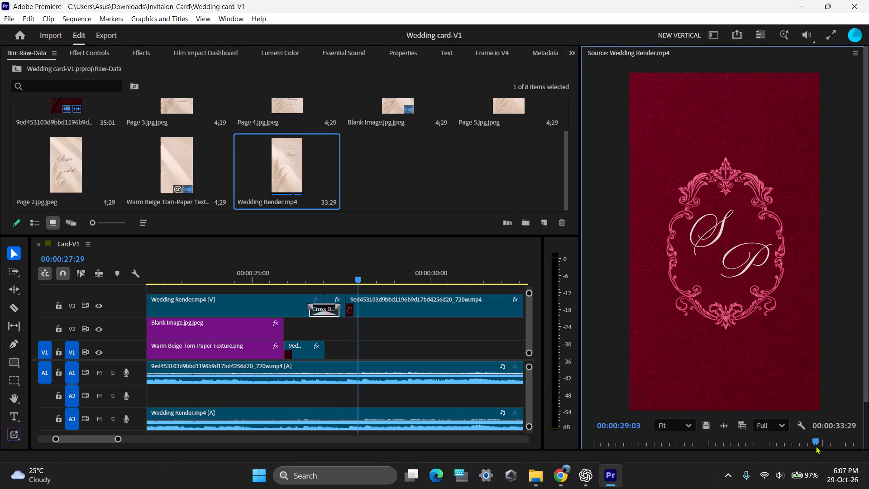
{"action": "left_click_drag", "start_coordinate": [816, 446], "coordinate": [826, 449]}
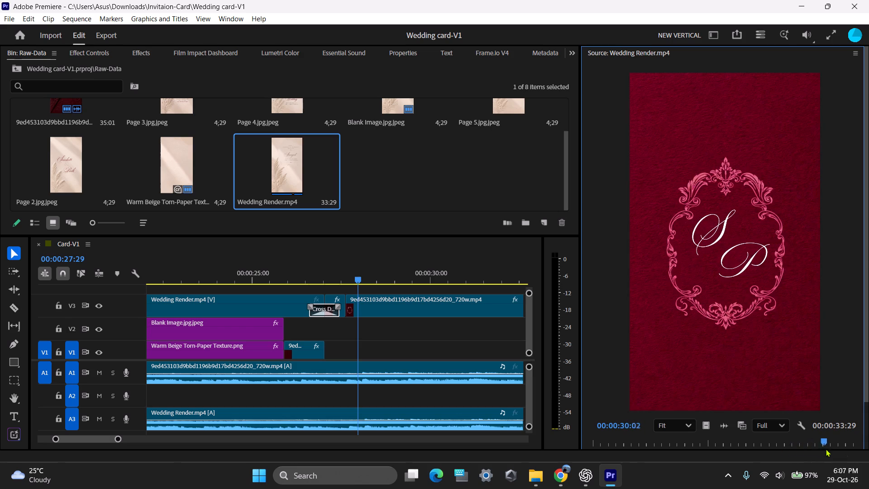
{"action": "left_click_drag", "start_coordinate": [826, 449], "coordinate": [826, 447]}
{"action": "left_click_drag", "start_coordinate": [349, 277], "coordinate": [360, 279]}
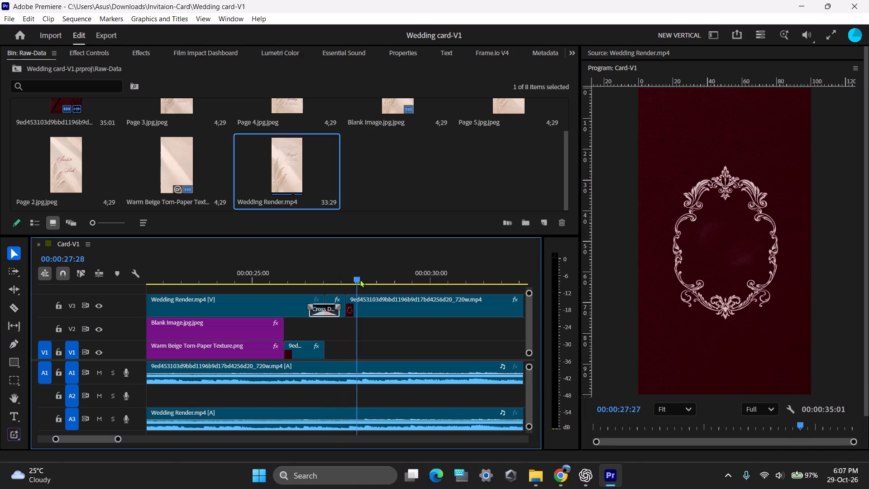
{"action": "left_click_drag", "start_coordinate": [360, 279], "coordinate": [358, 279]}
{"action": "left_click", "coordinate": [626, 50]}
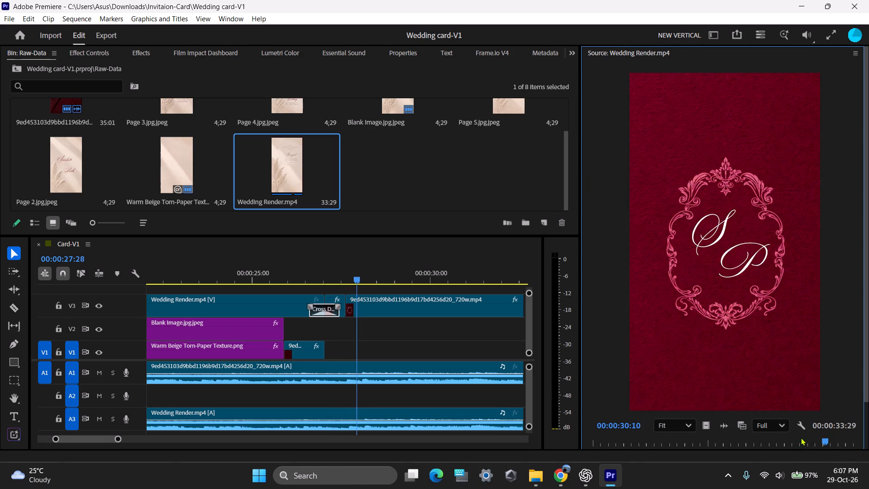
{"action": "left_click_drag", "start_coordinate": [810, 442], "coordinate": [815, 440]}
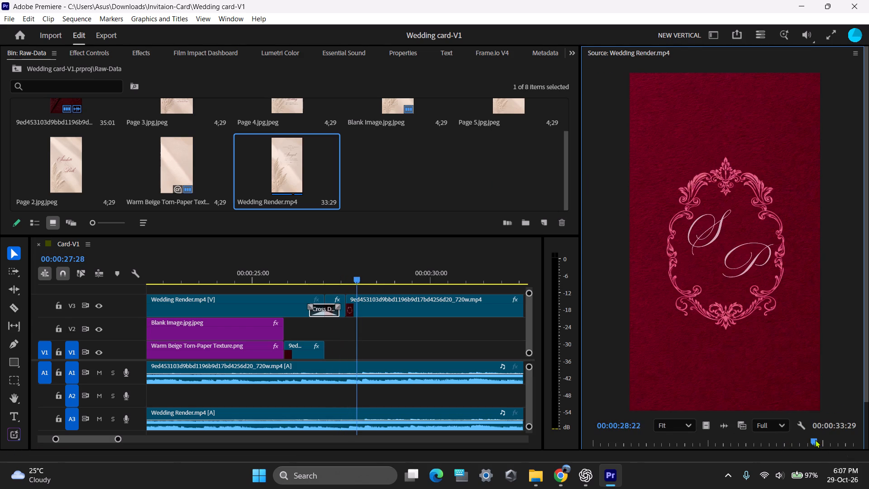
{"action": "left_click_drag", "start_coordinate": [815, 440], "coordinate": [818, 440]}
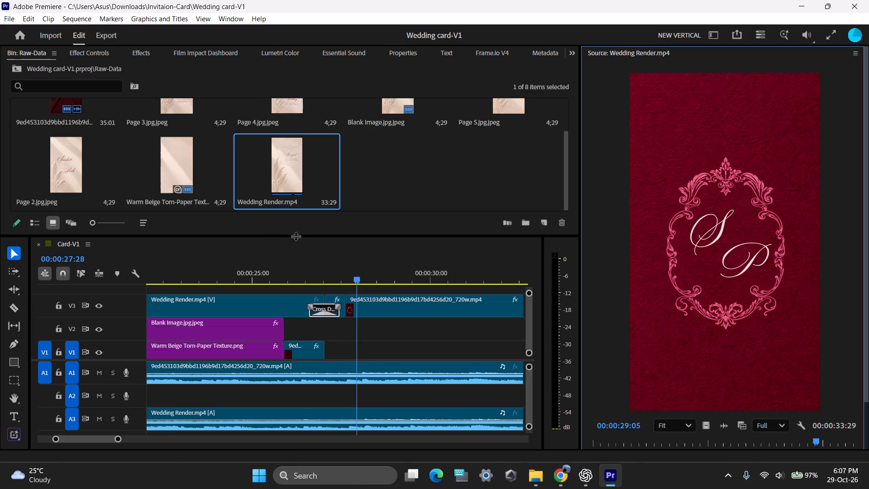
Save the project.
{"action": "left_click", "coordinate": [361, 268]}
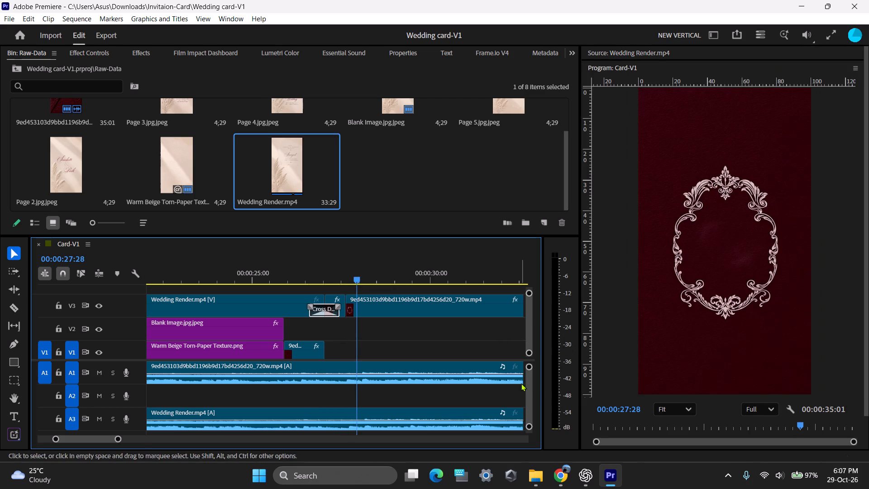
{"action": "key", "text": "ctrl+s"}
Play back the Cross Dissolve from the Wedding event page into the red frame several times to judge its timing.
{"action": "left_click_drag", "start_coordinate": [355, 271], "coordinate": [267, 273]}
{"action": "key", "text": "space"}
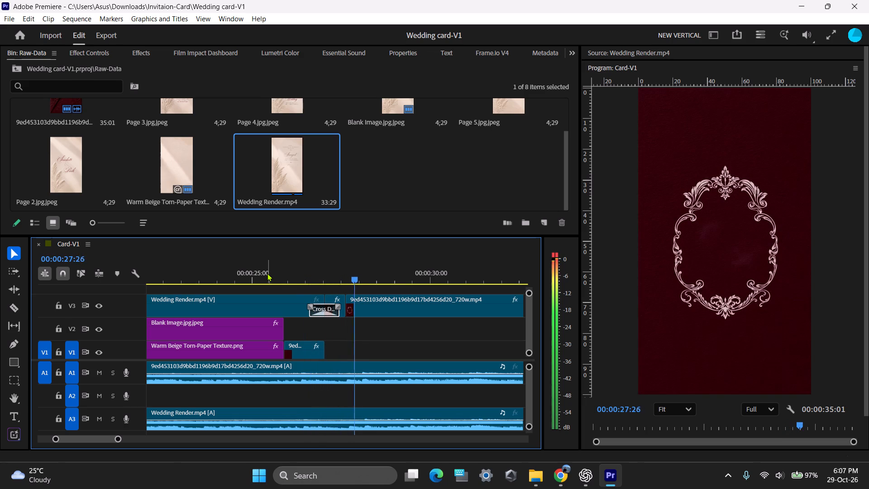
{"action": "key", "text": "space"}
{"action": "key", "text": "ctrl+space"}
{"action": "scroll", "coordinate": [264, 273], "scroll_direction": "up", "scroll_amount": 1}
{"action": "key", "text": "space"}
{"action": "key", "text": "minus"}
{"action": "key", "text": "minus"}
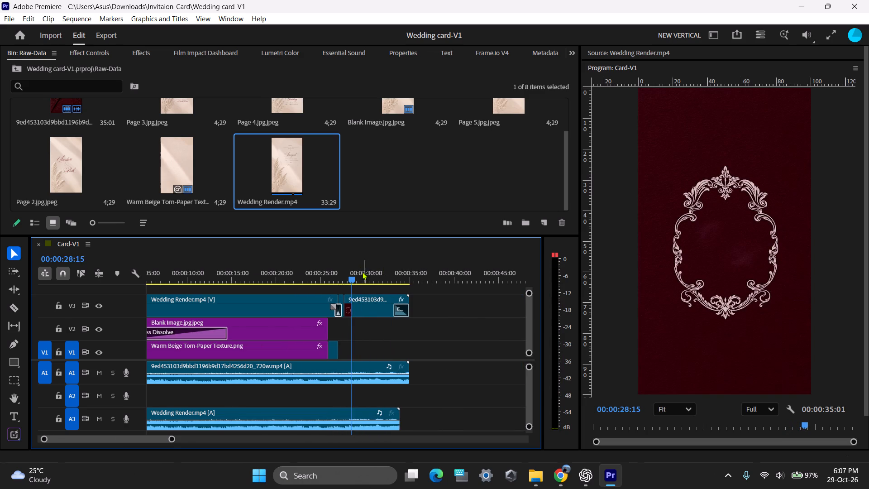
{"action": "left_click_drag", "start_coordinate": [358, 272], "coordinate": [334, 273]}
{"action": "key", "text": "space"}
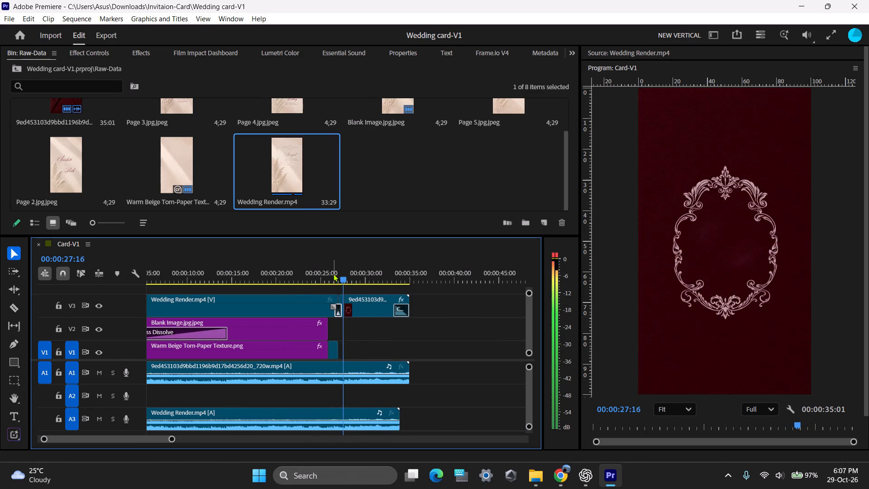
{"action": "key", "text": "space"}
{"action": "type", "text": "=="}
{"action": "left_click_drag", "start_coordinate": [339, 271], "coordinate": [295, 278]}
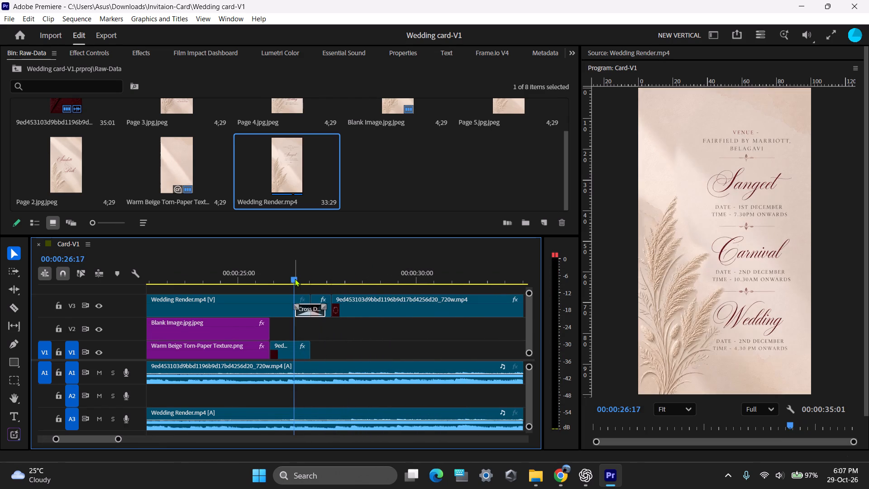
{"action": "key", "text": "space"}
{"action": "key", "text": "space"}
Scrub the sequence from the event page into the red frame and replay the Cross Dissolve between them.
{"action": "left_click_drag", "start_coordinate": [306, 280], "coordinate": [205, 303]}
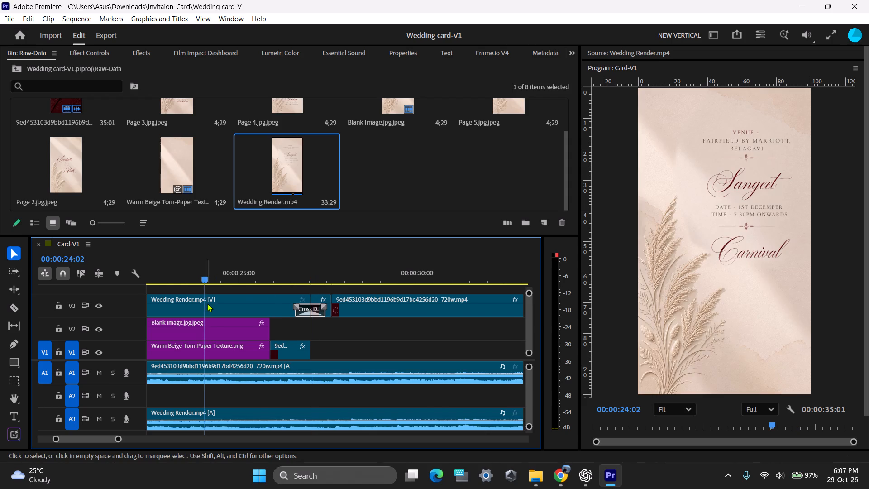
{"action": "key", "text": "minus"}
{"action": "key", "text": "minus"}
{"action": "left_click_drag", "start_coordinate": [302, 276], "coordinate": [329, 276]}
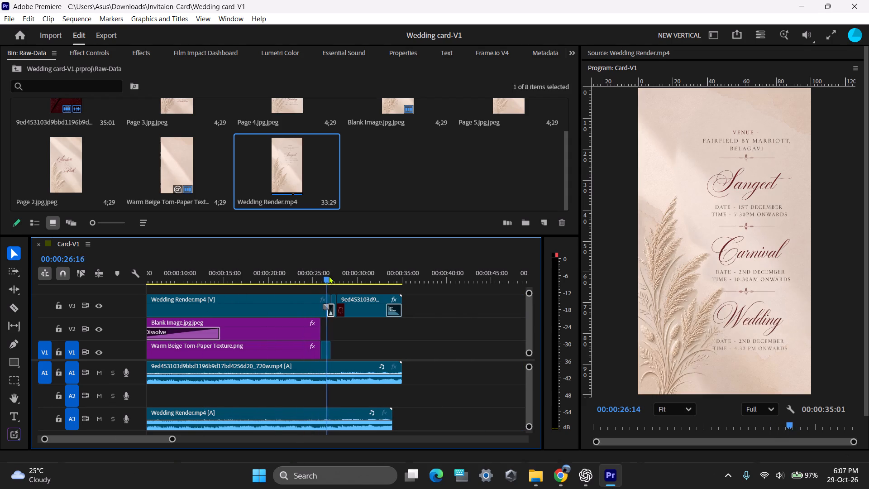
{"action": "left_click_drag", "start_coordinate": [329, 276], "coordinate": [342, 276]}
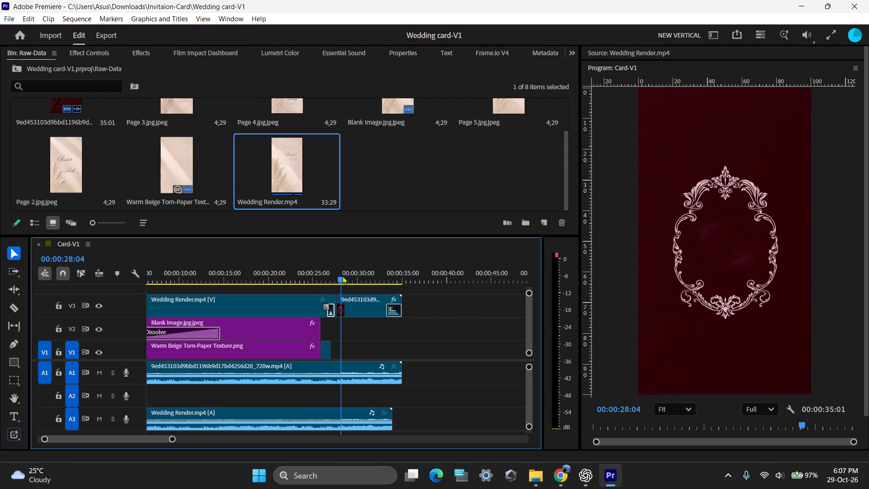
{"action": "type", "text": "=="}
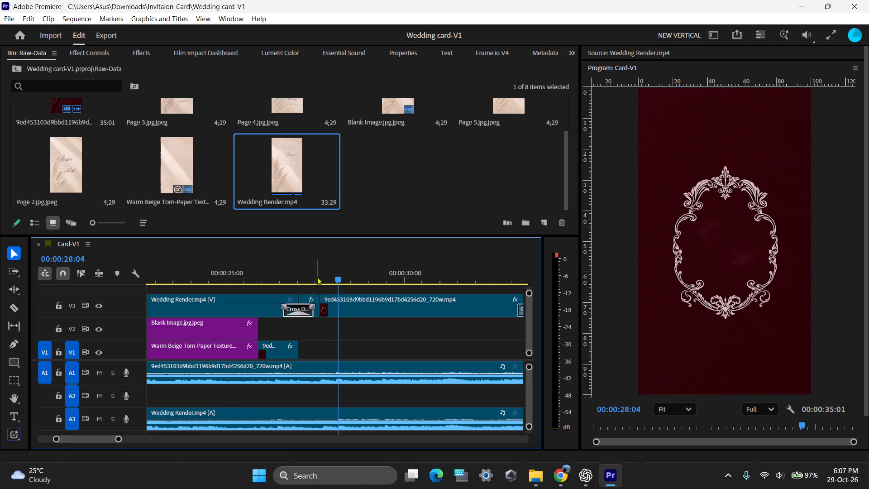
{"action": "left_click_drag", "start_coordinate": [318, 274], "coordinate": [285, 277]}
{"action": "key", "text": "space"}
{"action": "key", "text": "space"}
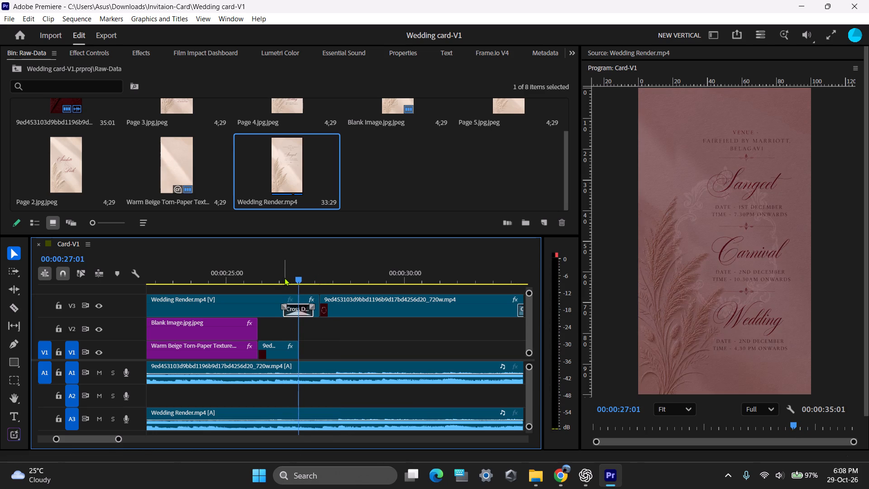
Move the longer red video clip on V3 earlier to start at 00:00:27:01 against Wedding Render, overwriting the short red piece.
{"action": "type", "text": "===="}
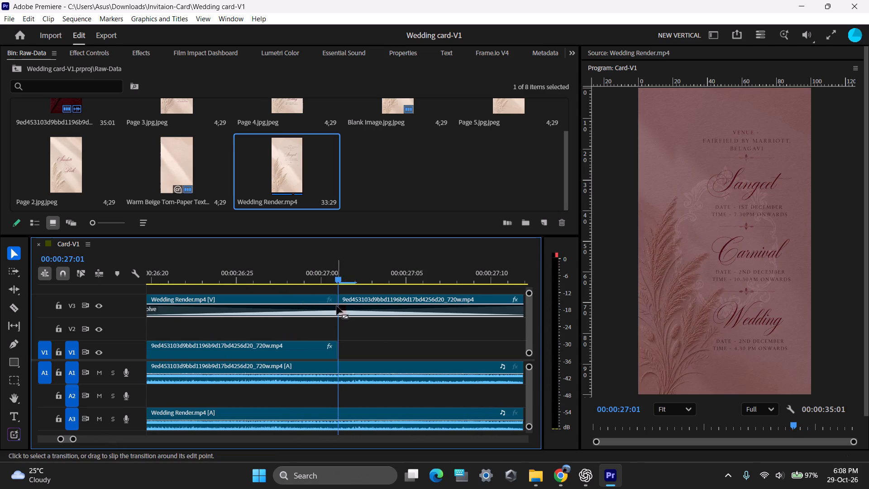
{"action": "type", "text": "--"}
{"action": "key", "text": "minus"}
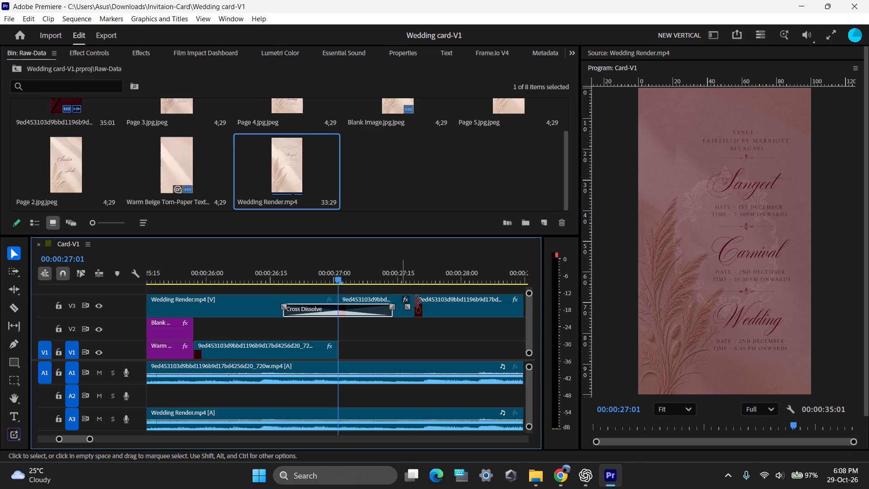
{"action": "key", "text": "minus"}
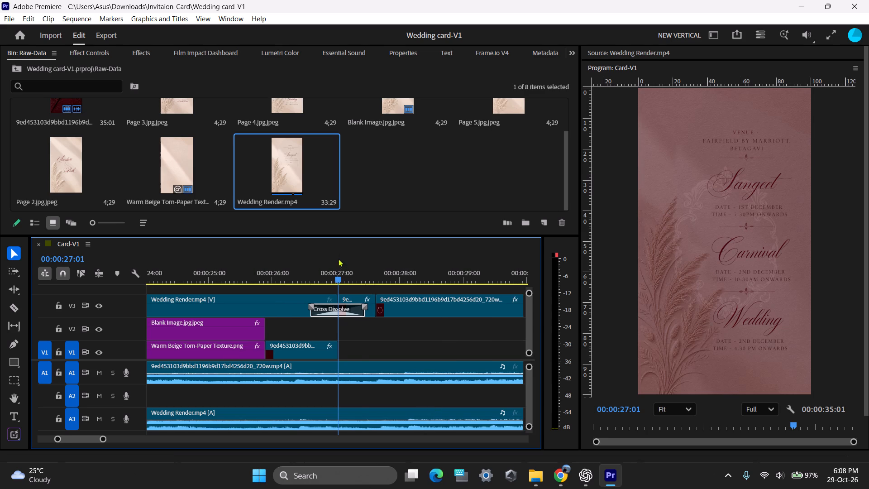
{"action": "left_click_drag", "start_coordinate": [339, 265], "coordinate": [420, 278]}
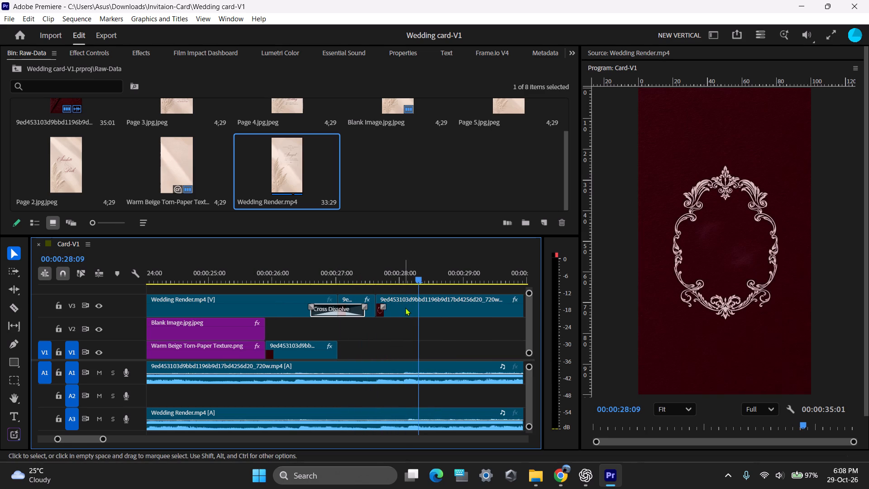
{"action": "left_click_drag", "start_coordinate": [411, 307], "coordinate": [377, 305]}
{"action": "right_click", "coordinate": [353, 334]}
{"action": "left_click", "coordinate": [341, 328]}
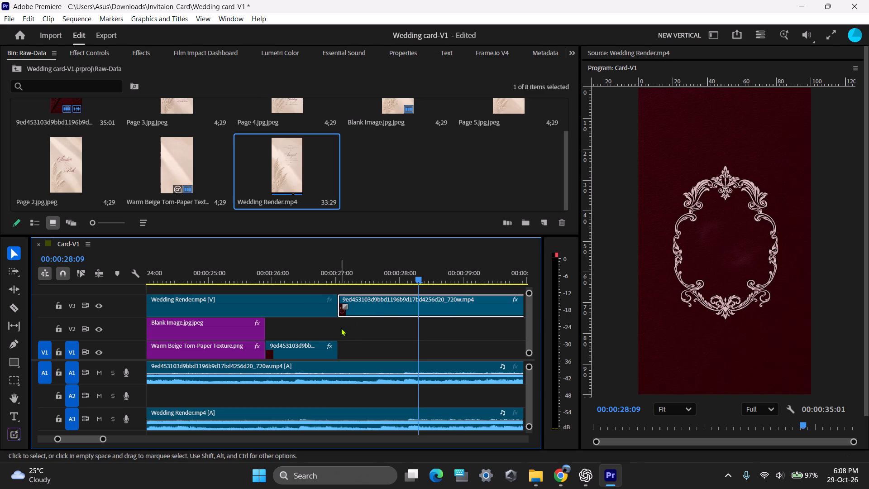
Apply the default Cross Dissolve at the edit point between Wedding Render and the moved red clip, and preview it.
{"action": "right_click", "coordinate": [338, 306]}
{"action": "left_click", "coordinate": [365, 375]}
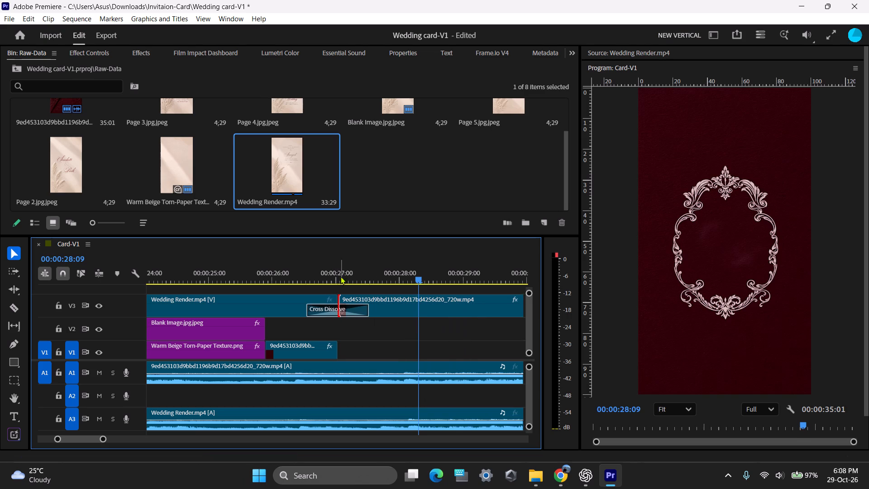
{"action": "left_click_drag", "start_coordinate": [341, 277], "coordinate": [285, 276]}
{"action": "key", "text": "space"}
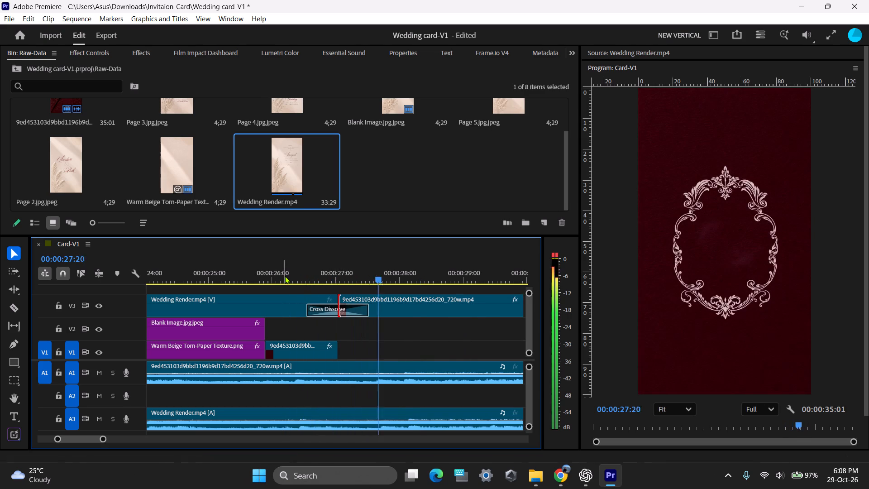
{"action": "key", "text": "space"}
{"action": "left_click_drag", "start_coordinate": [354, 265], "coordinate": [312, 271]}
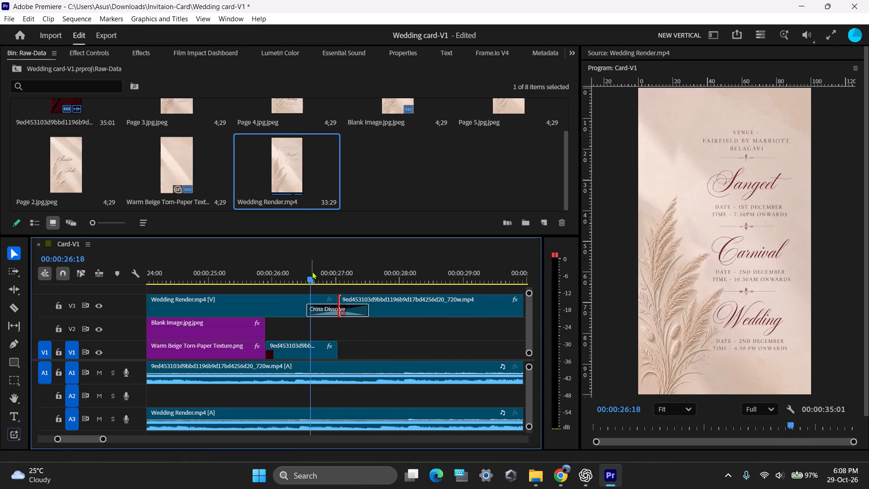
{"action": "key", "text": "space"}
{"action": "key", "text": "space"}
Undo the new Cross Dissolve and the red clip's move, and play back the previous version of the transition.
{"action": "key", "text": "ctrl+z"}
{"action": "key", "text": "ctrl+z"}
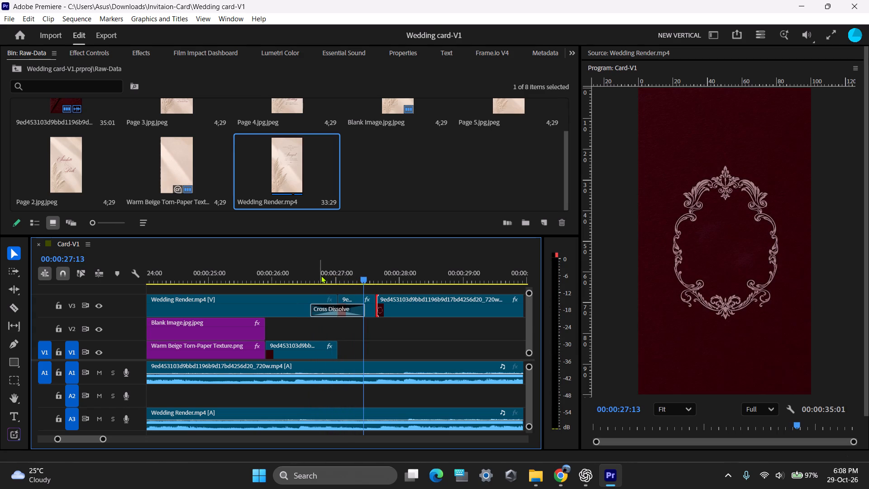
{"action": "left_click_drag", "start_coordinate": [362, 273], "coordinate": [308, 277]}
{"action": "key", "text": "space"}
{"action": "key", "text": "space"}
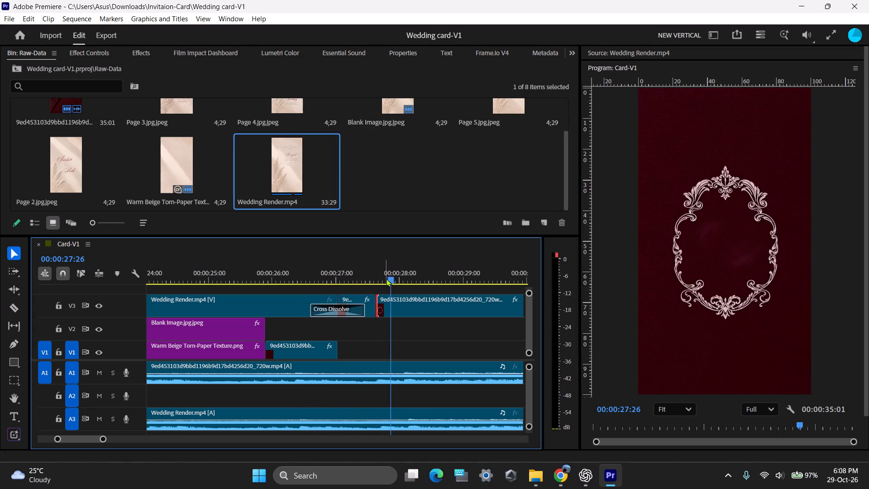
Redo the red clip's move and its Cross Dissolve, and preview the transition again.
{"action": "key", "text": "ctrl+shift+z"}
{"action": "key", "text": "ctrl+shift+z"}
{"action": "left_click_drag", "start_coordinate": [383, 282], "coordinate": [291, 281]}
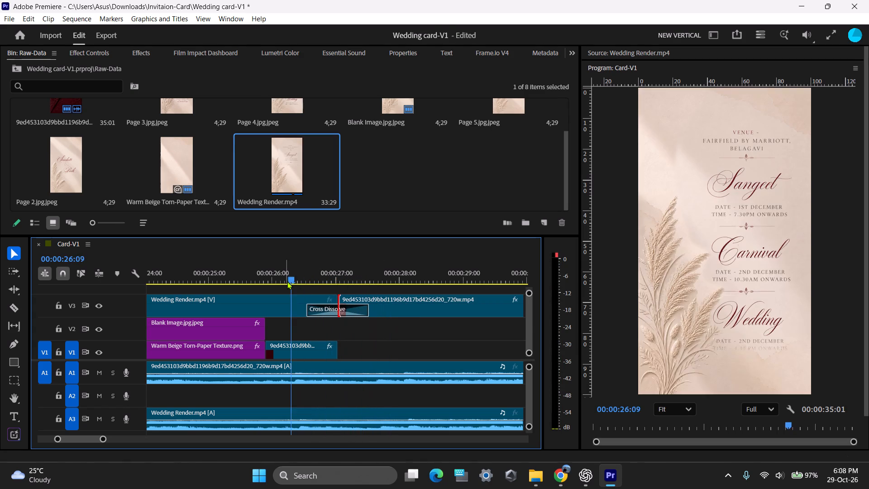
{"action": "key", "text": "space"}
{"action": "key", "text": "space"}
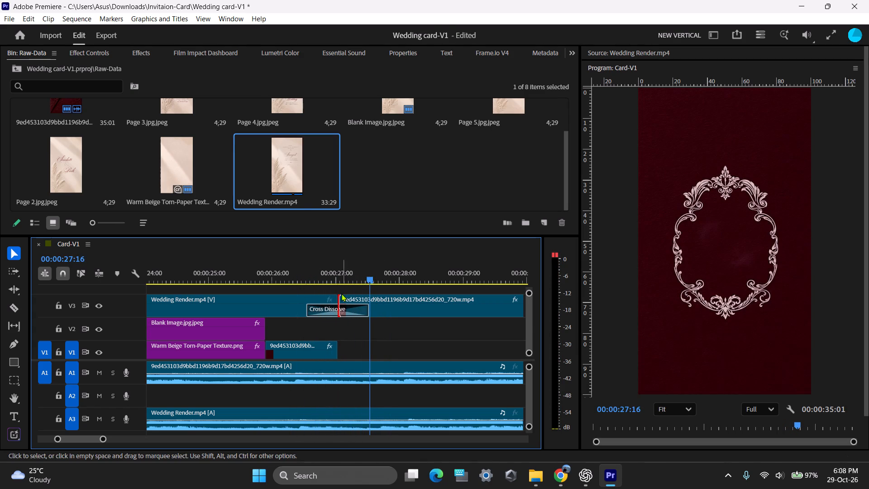
Trim the start of the red video on V3 slightly and move the clip back against the end of Wedding Render.
{"action": "left_click_drag", "start_coordinate": [340, 294], "coordinate": [355, 294]}
{"action": "left_click_drag", "start_coordinate": [394, 301], "coordinate": [375, 303]}
Apply the default Cross Dissolve between Wedding Render and the trimmed red video on V3, and preview it.
{"action": "left_click", "coordinate": [341, 288]}
{"action": "right_click", "coordinate": [339, 304]}
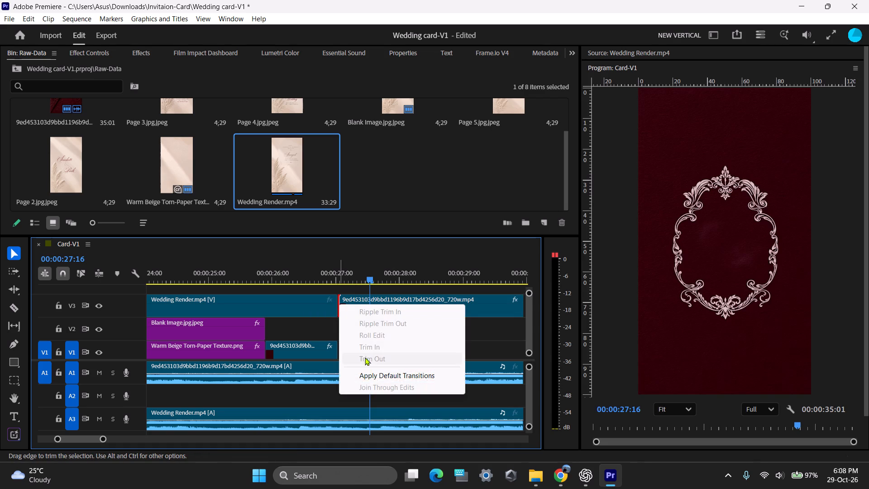
{"action": "left_click", "coordinate": [369, 372]}
{"action": "left_click_drag", "start_coordinate": [350, 278], "coordinate": [299, 284]}
{"action": "key", "text": "space"}
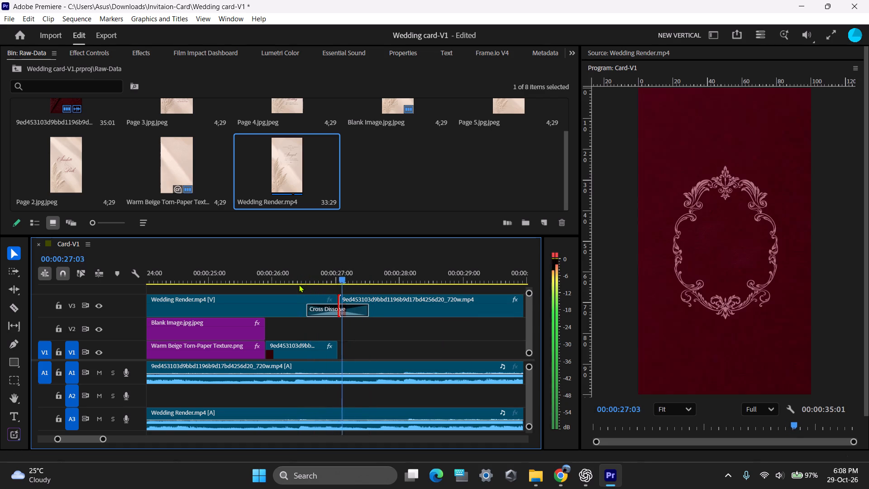
Undo the last five edits at the Wedding Render to red video transition on V3 and save the project.
{"action": "key", "text": "space"}
{"action": "key", "text": "ctrl+z"}
{"action": "key", "text": "ctrl+z"}
{"action": "key", "text": "ctrl+z"}
{"action": "key", "text": "ctrl+z"}
{"action": "key", "text": "ctrl+z"}
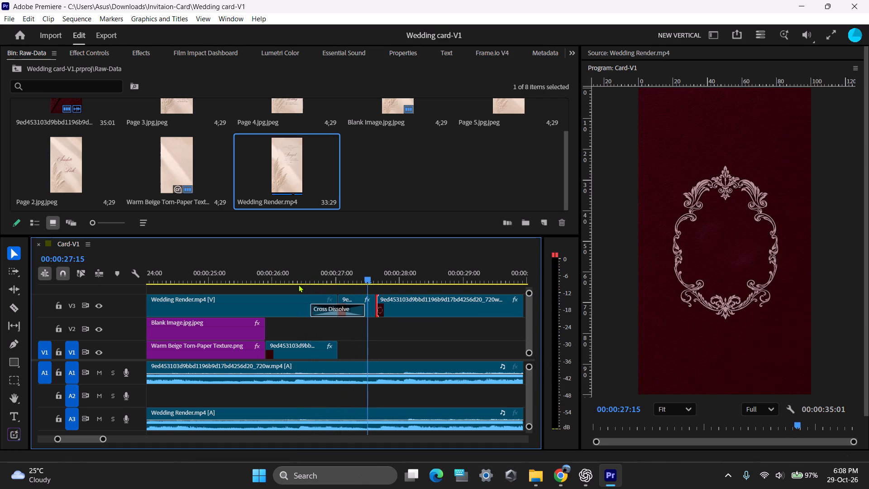
{"action": "key", "text": "ctrl+s"}
Play back the restored Cross Dissolve from Wedding Render into the red video, saving the project along the way.
{"action": "left_click_drag", "start_coordinate": [349, 272], "coordinate": [281, 277]}
{"action": "key", "text": "space"}
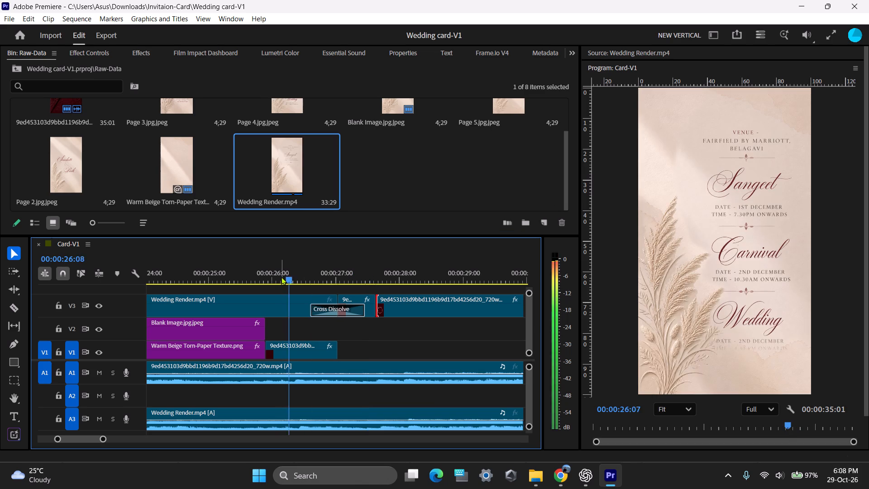
{"action": "key", "text": "space"}
{"action": "key", "text": "ctrl+s"}
{"action": "key", "text": "space"}
{"action": "key", "text": "space"}
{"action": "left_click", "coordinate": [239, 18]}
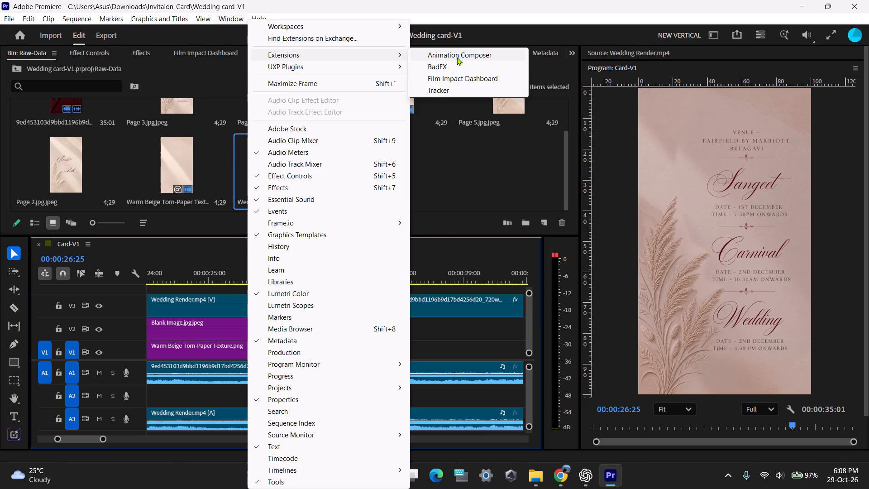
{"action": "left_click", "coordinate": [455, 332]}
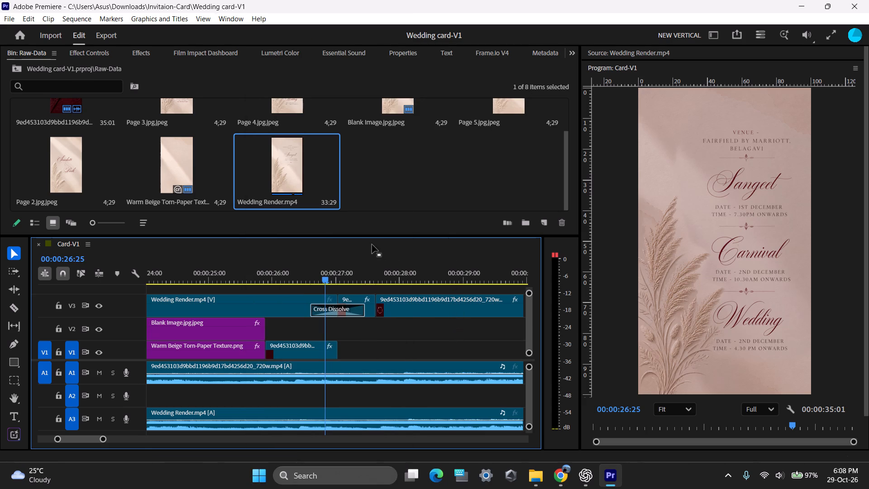
Save the project and replay the transition from Wedding Render into the red ornamental frame several times.
{"action": "key", "text": "ctrl+s"}
{"action": "left_click_drag", "start_coordinate": [318, 275], "coordinate": [295, 278]}
{"action": "key", "text": "space"}
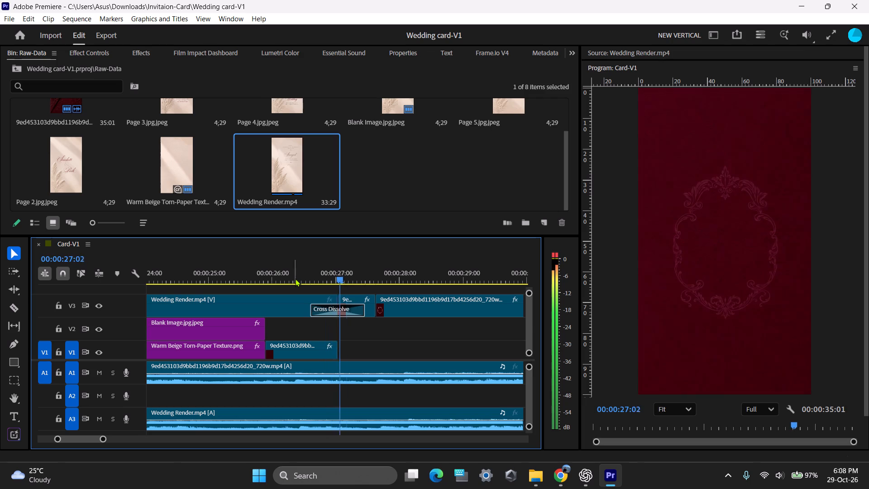
{"action": "key", "text": "space"}
{"action": "left_click_drag", "start_coordinate": [367, 273], "coordinate": [306, 273]}
{"action": "key", "text": "space"}
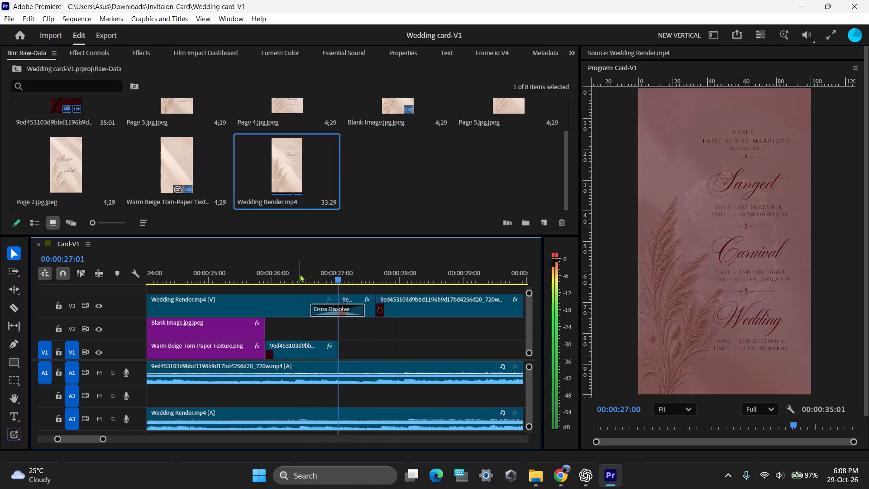
{"action": "key", "text": "space"}
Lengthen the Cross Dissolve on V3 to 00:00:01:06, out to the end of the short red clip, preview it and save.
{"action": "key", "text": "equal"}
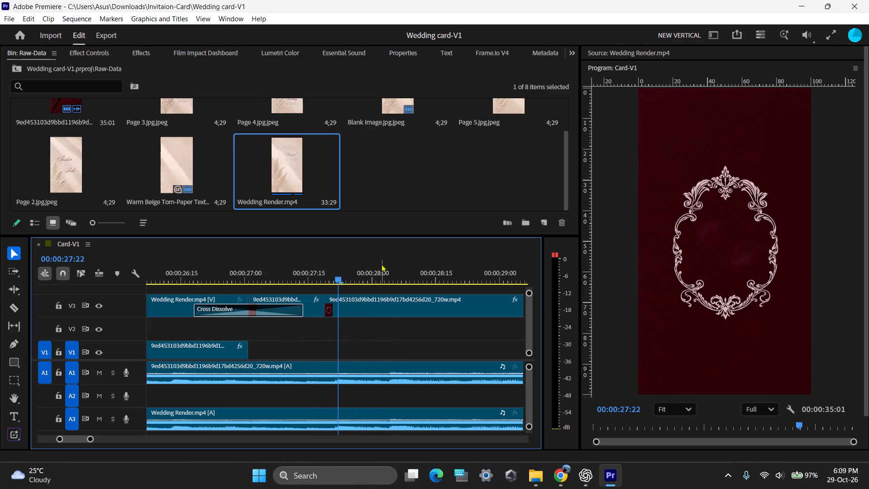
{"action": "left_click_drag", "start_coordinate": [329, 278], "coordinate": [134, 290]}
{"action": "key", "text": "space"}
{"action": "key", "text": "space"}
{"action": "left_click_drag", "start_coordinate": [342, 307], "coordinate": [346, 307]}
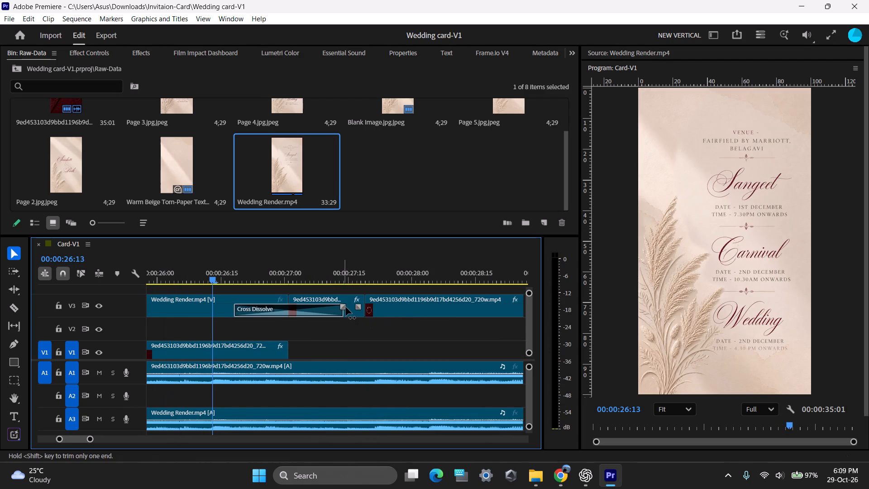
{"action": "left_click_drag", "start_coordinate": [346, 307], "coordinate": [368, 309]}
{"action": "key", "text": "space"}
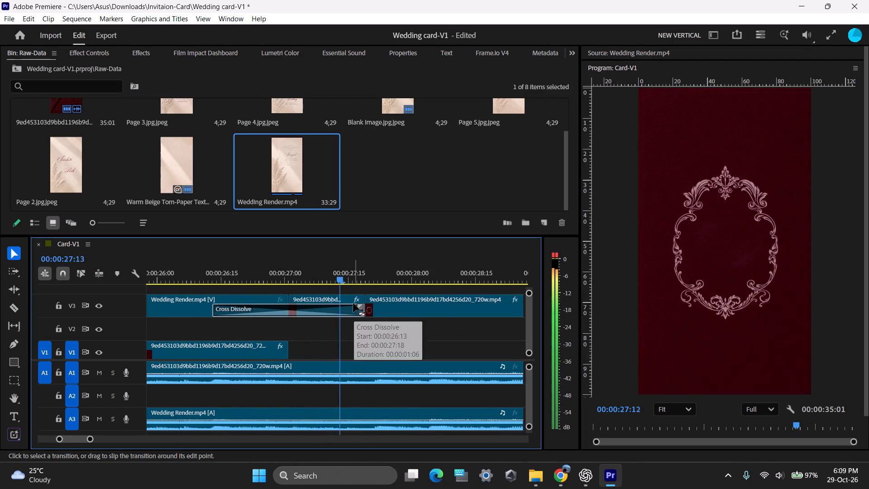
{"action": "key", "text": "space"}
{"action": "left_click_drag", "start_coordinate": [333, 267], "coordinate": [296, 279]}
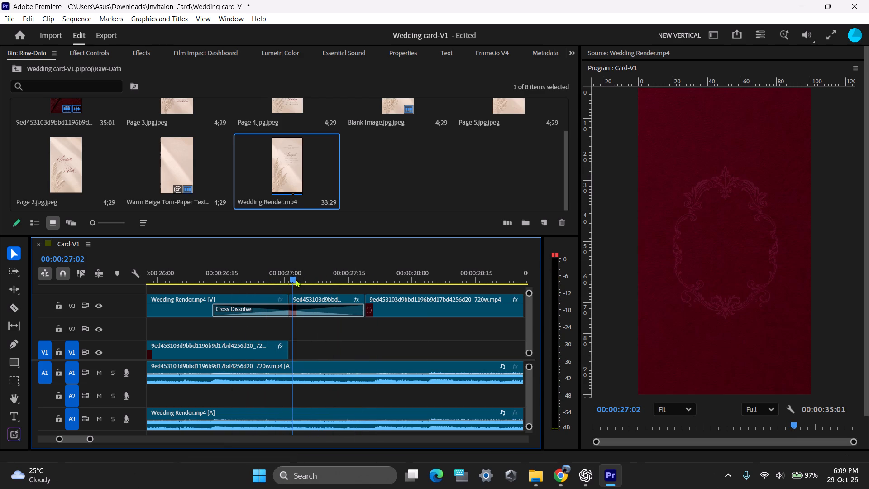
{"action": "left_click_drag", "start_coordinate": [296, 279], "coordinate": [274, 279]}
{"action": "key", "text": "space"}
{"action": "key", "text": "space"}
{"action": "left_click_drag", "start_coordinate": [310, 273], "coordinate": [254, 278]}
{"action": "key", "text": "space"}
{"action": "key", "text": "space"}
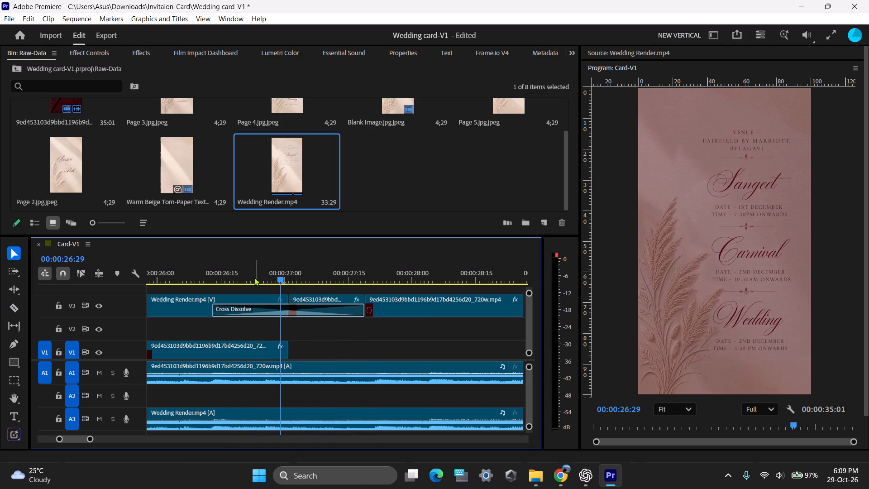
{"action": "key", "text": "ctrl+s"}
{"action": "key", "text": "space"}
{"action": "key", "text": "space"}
Open the original 9ed453103d9bbd1196b9d17bd4256d20_720w.mp4 source and mark its In point at 00:00:25:16, on the plain red background.
{"action": "key", "text": "minus"}
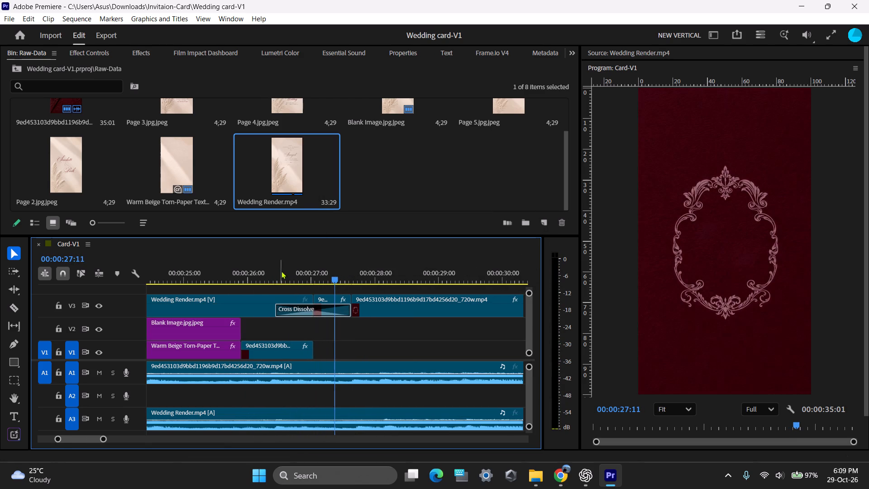
{"action": "scroll", "coordinate": [190, 152], "scroll_direction": "up", "scroll_amount": 3}
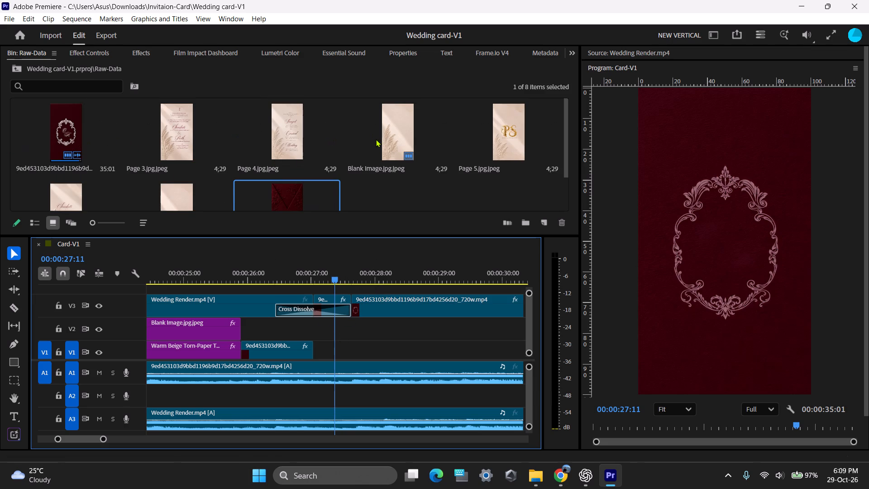
{"action": "scroll", "coordinate": [329, 139], "scroll_direction": "down", "scroll_amount": 1}
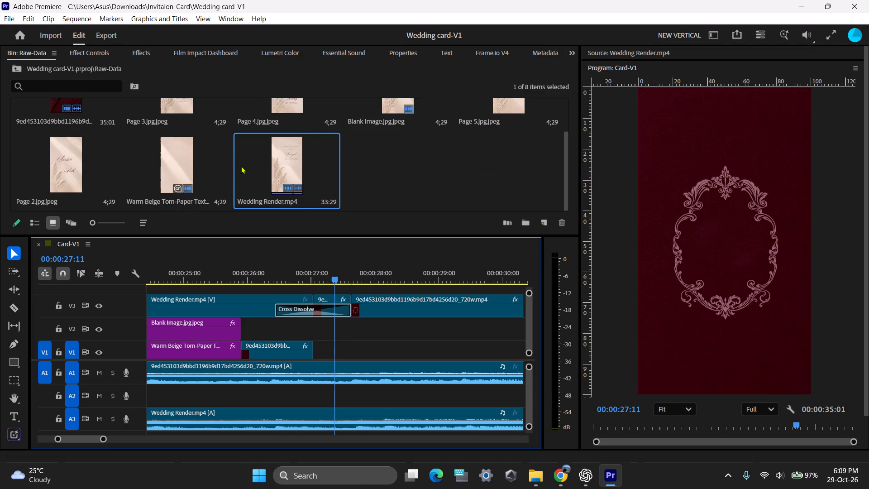
{"action": "scroll", "coordinate": [197, 164], "scroll_direction": "up", "scroll_amount": 2}
{"action": "double_click", "coordinate": [64, 134]}
{"action": "key", "text": "space"}
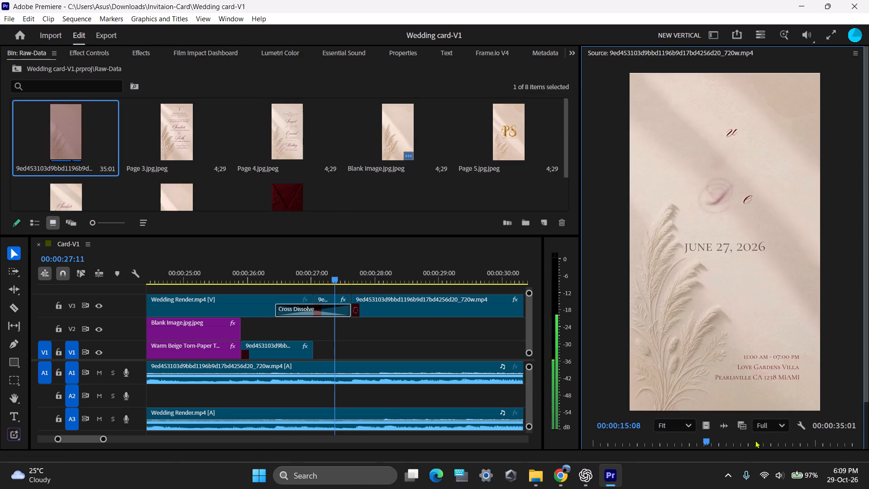
{"action": "key", "text": "space"}
{"action": "left_click_drag", "start_coordinate": [735, 444], "coordinate": [763, 442]}
{"action": "key", "text": "space"}
{"action": "key", "text": "space"}
{"action": "key", "text": "space"}
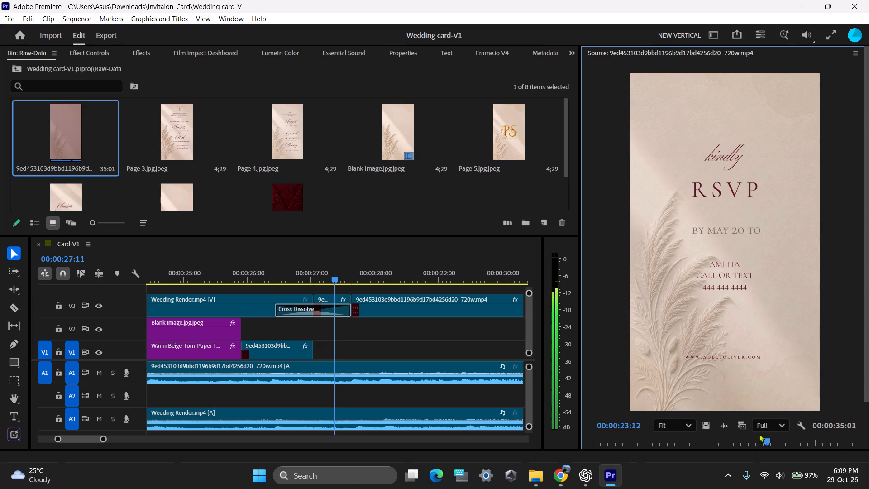
{"action": "key", "text": "space"}
{"action": "key", "text": "space"}
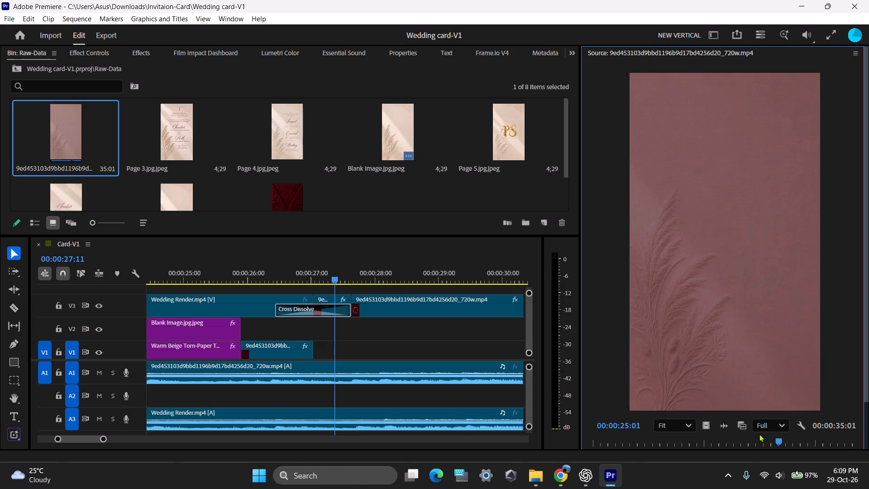
{"action": "key", "text": "space"}
{"action": "key", "text": "space"}
{"action": "key", "text": "space"}
{"action": "key", "text": "space"}
{"action": "key", "text": "space"}
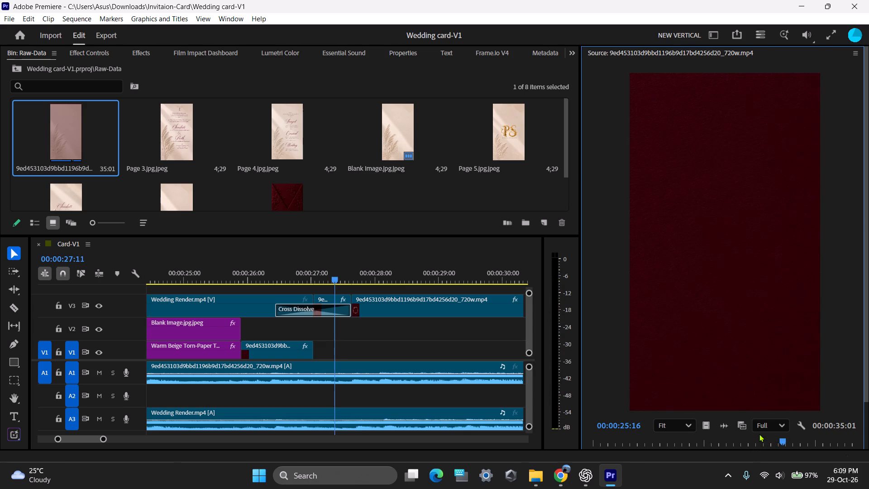
{"action": "type", "text": "i"}
Mark the source video's Out point at 00:00:27:26, where the ornamental frame is fully drawn.
{"action": "key", "text": "space"}
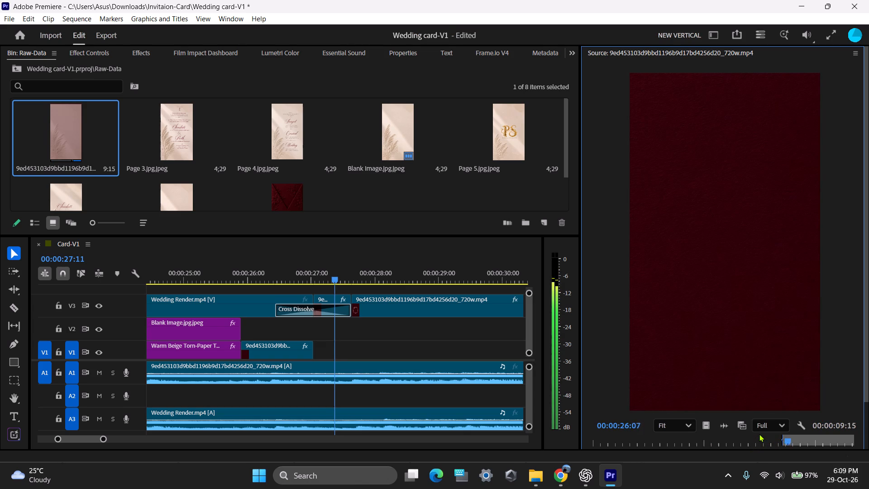
{"action": "key", "text": "space"}
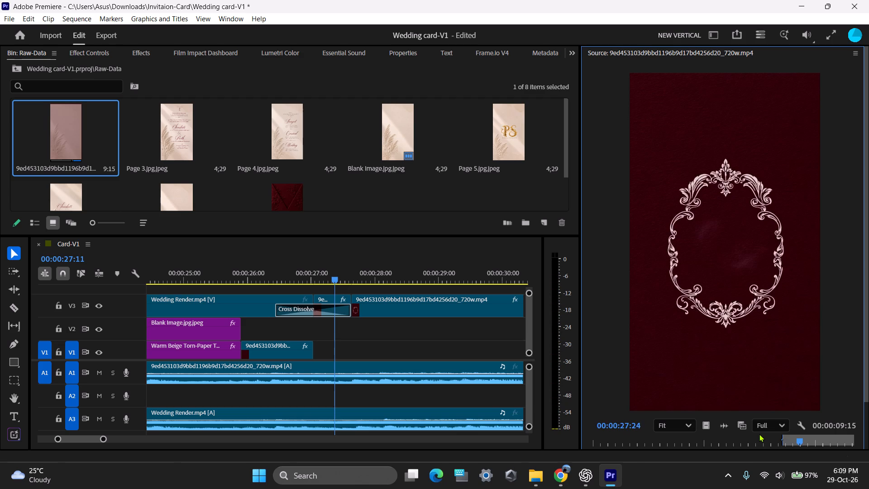
{"action": "key", "text": "space"}
{"action": "key", "text": "space"}
{"action": "key", "text": "o"}
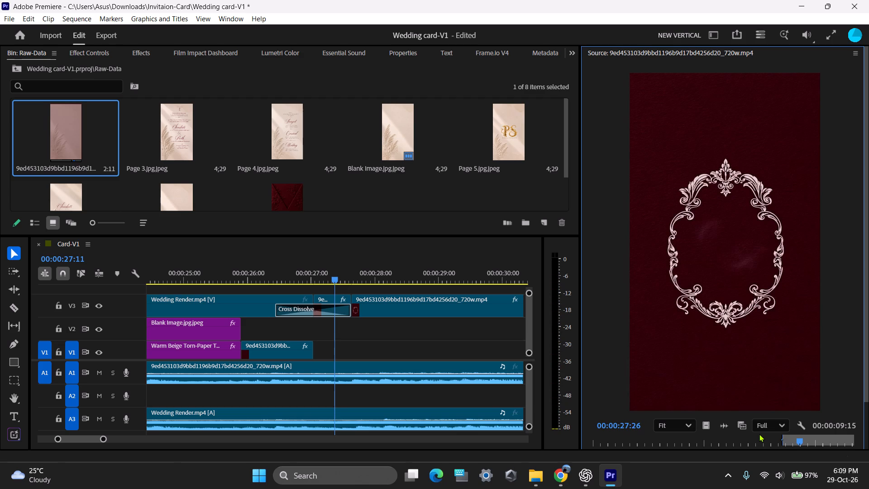
Place the marked range, video only, on a new V4 track starting at the end of Wedding Render, and preview it.
{"action": "left_click_drag", "start_coordinate": [704, 426], "coordinate": [320, 318]}
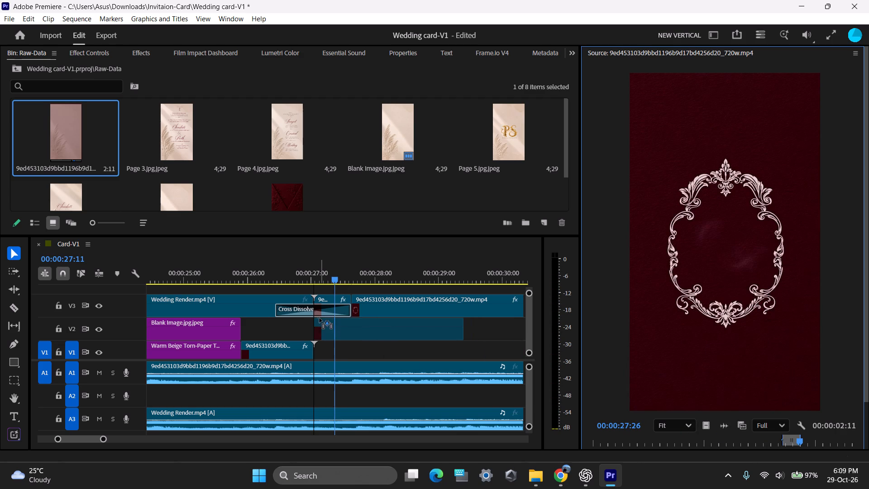
{"action": "left_click_drag", "start_coordinate": [320, 318], "coordinate": [317, 286]}
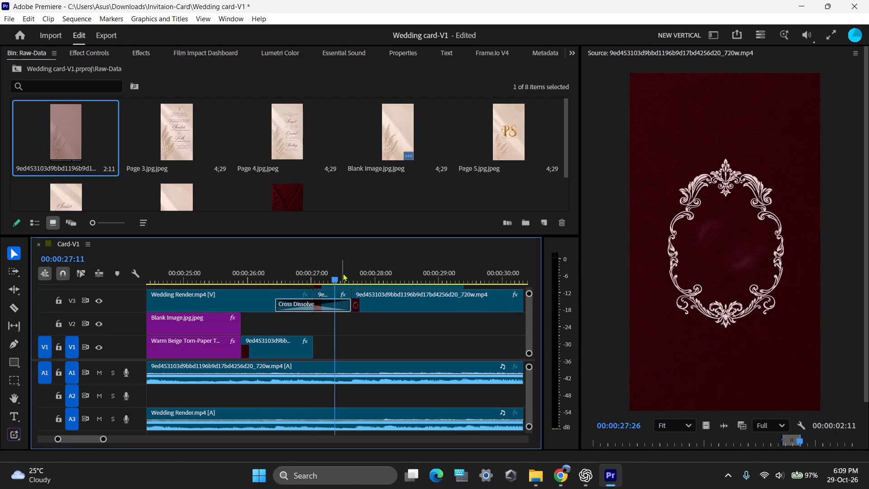
{"action": "left_click_drag", "start_coordinate": [336, 273], "coordinate": [305, 273]}
{"action": "key", "text": "space"}
{"action": "key", "text": "space"}
Fit the V4 red clip to the frame and move it down to V3 directly after Wedding Render, overwriting the clips there.
{"action": "scroll", "coordinate": [350, 345], "scroll_direction": "up", "scroll_amount": 5, "text": "ctrl"}
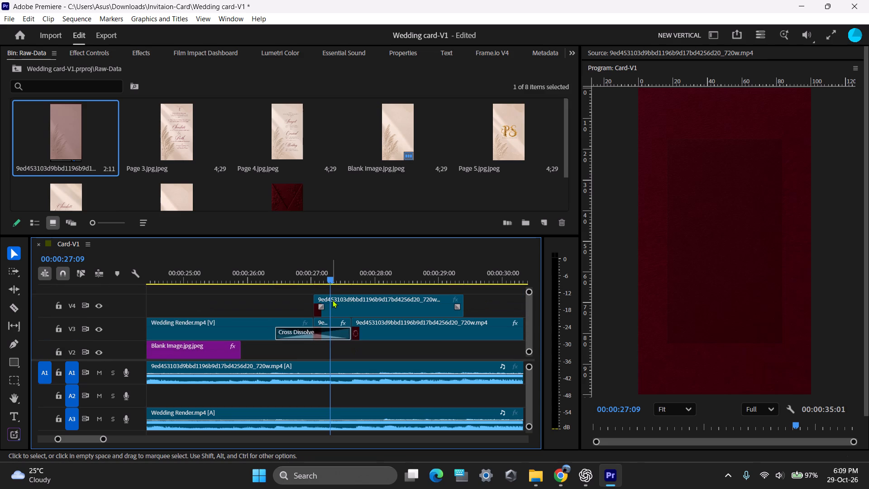
{"action": "left_click", "coordinate": [332, 300]}
{"action": "left_click", "coordinate": [344, 307]}
{"action": "right_click", "coordinate": [344, 307]}
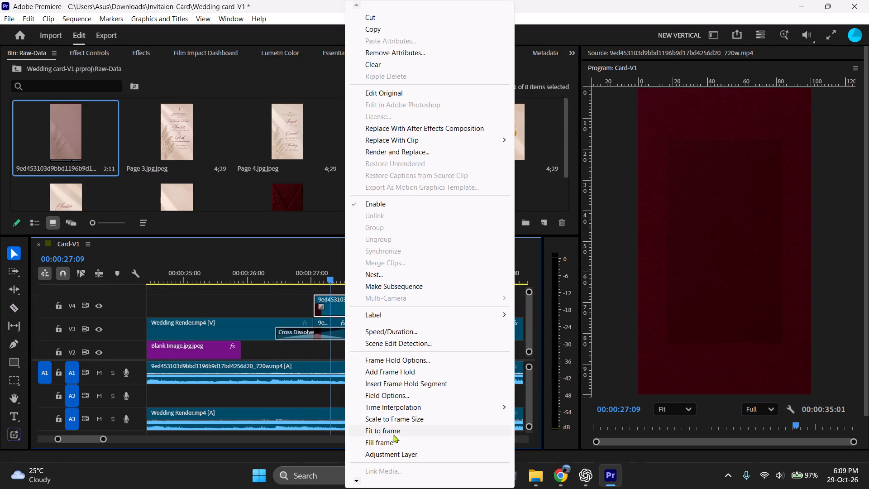
{"action": "left_click", "coordinate": [394, 434]}
{"action": "left_click_drag", "start_coordinate": [348, 304], "coordinate": [348, 325]}
Apply the default Cross Dissolve between Wedding Render and the new red clip on V3, and preview it.
{"action": "left_click", "coordinate": [312, 295]}
{"action": "right_click", "coordinate": [313, 321]}
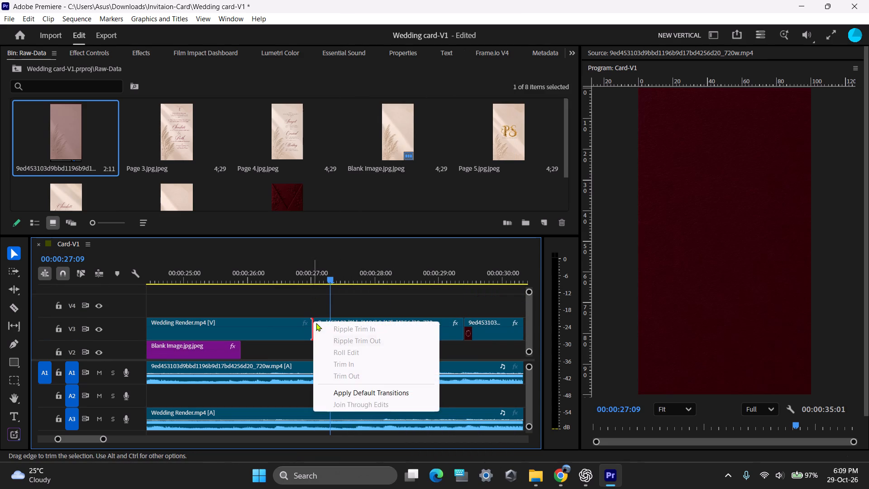
{"action": "left_click", "coordinate": [353, 389]}
{"action": "left_click_drag", "start_coordinate": [329, 282], "coordinate": [291, 286]}
{"action": "key", "text": "space"}
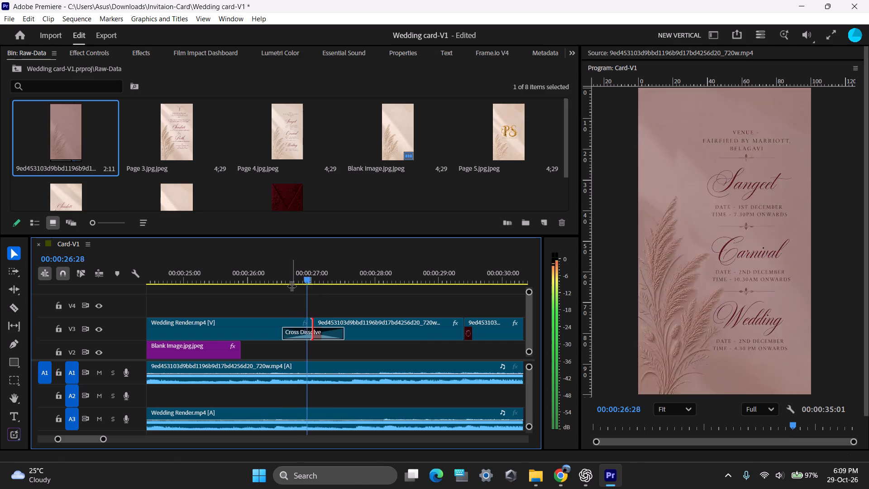
{"action": "key", "text": "space"}
{"action": "left_click_drag", "start_coordinate": [313, 282], "coordinate": [283, 282]}
{"action": "key", "text": "space"}
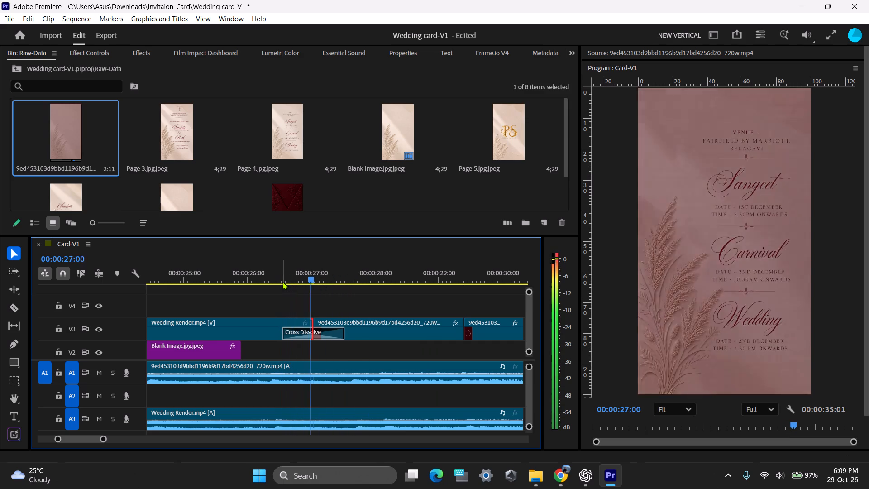
{"action": "key", "text": "space"}
Examine the new dissolve closely and play through the cut between the two red clips near 00:00:29:00.
{"action": "type", "text": "=="}
{"action": "left_click_drag", "start_coordinate": [344, 272], "coordinate": [348, 272]}
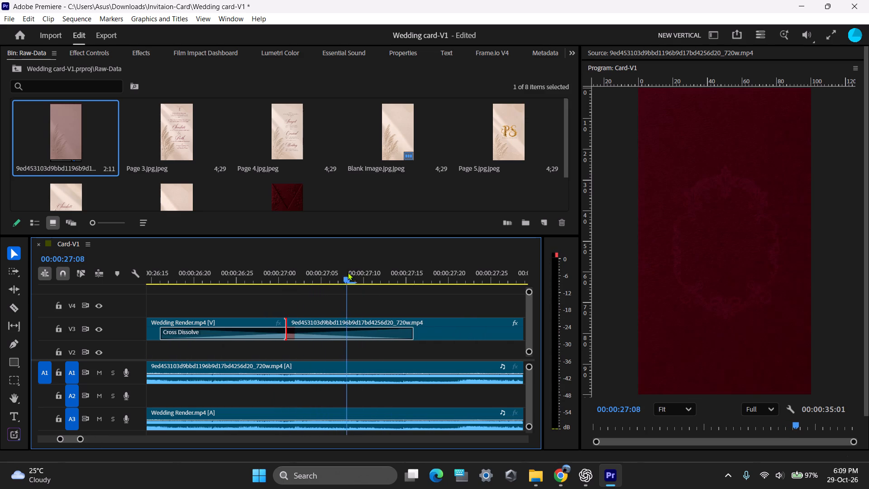
{"action": "left_click_drag", "start_coordinate": [348, 272], "coordinate": [450, 289]}
{"action": "type", "text": "--"}
{"action": "key", "text": "space"}
{"action": "key", "text": "space"}
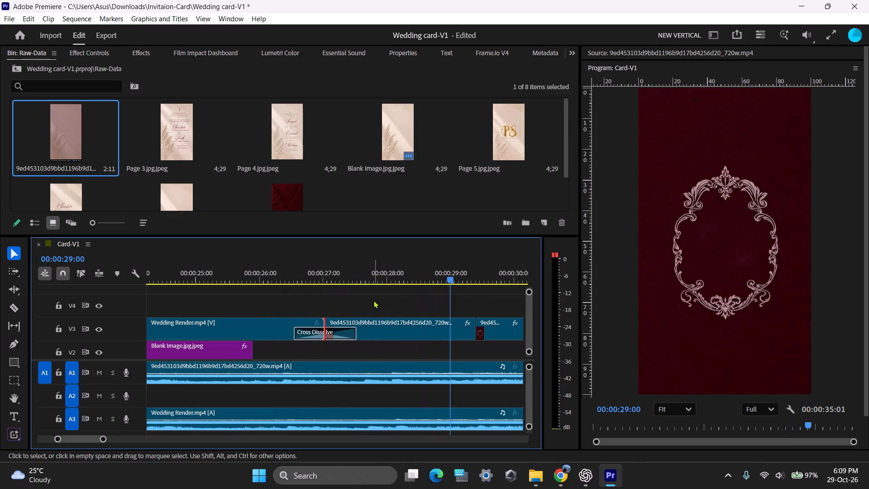
{"action": "scroll", "coordinate": [374, 300], "scroll_direction": "down", "scroll_amount": 7}
{"action": "key", "text": "minus"}
{"action": "left_click_drag", "start_coordinate": [335, 271], "coordinate": [216, 274]}
{"action": "key", "text": "space"}
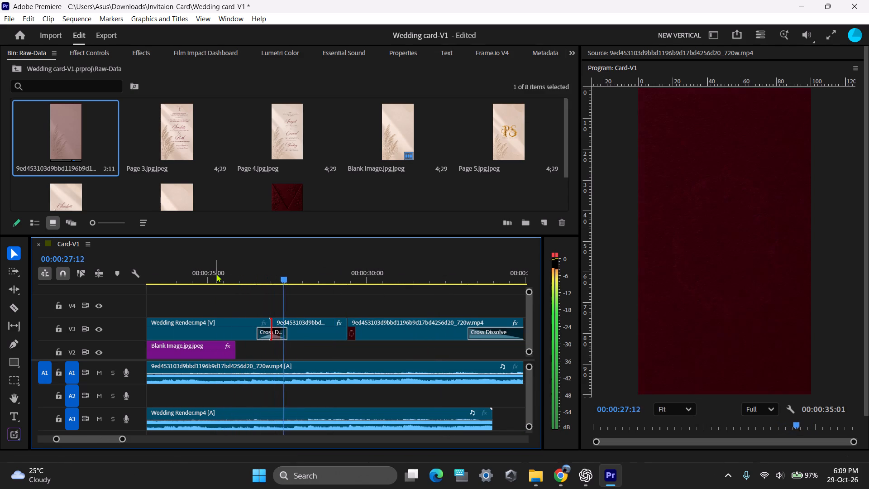
{"action": "key", "text": "space"}
Delete the short red video clip on V1 beneath the end of Wedding Render and play back the transition.
{"action": "scroll", "coordinate": [296, 347], "scroll_direction": "down", "scroll_amount": 13, "text": "ctrl"}
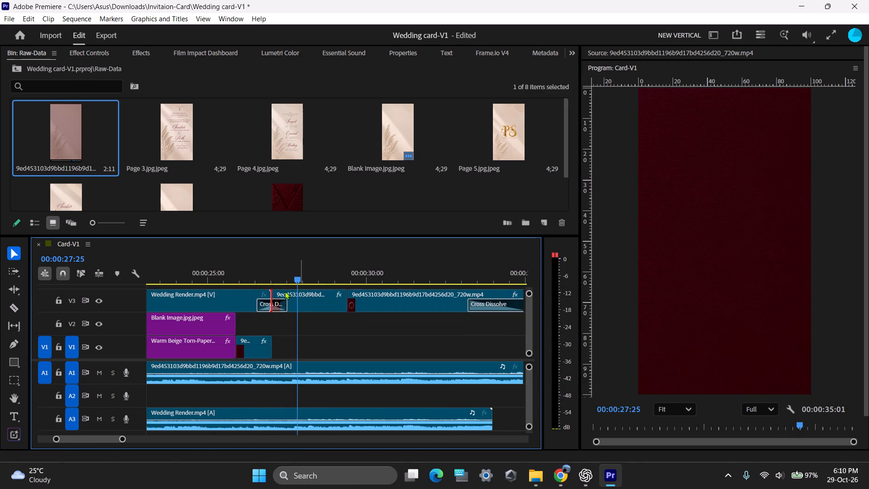
{"action": "left_click", "coordinate": [256, 343]}
{"action": "key", "text": "Delete"}
{"action": "left_click_drag", "start_coordinate": [285, 261], "coordinate": [254, 264]}
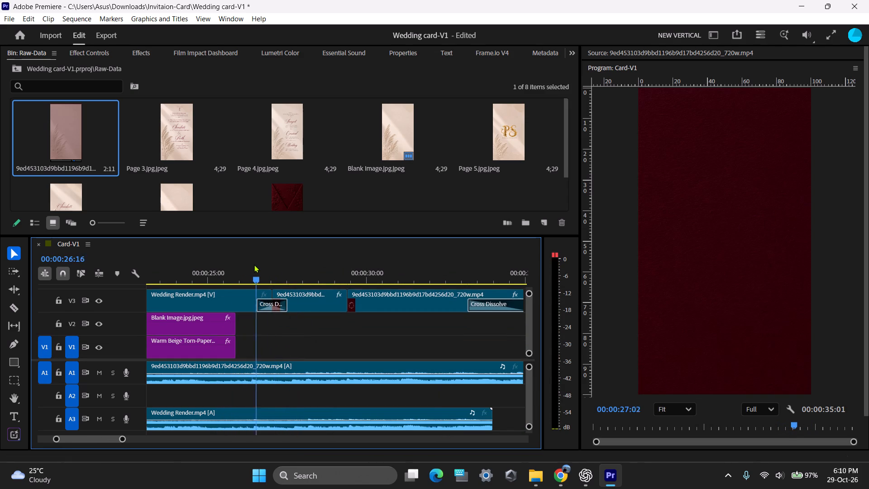
{"action": "left_click_drag", "start_coordinate": [254, 264], "coordinate": [253, 264]}
{"action": "key", "text": "space"}
{"action": "key", "text": "space"}
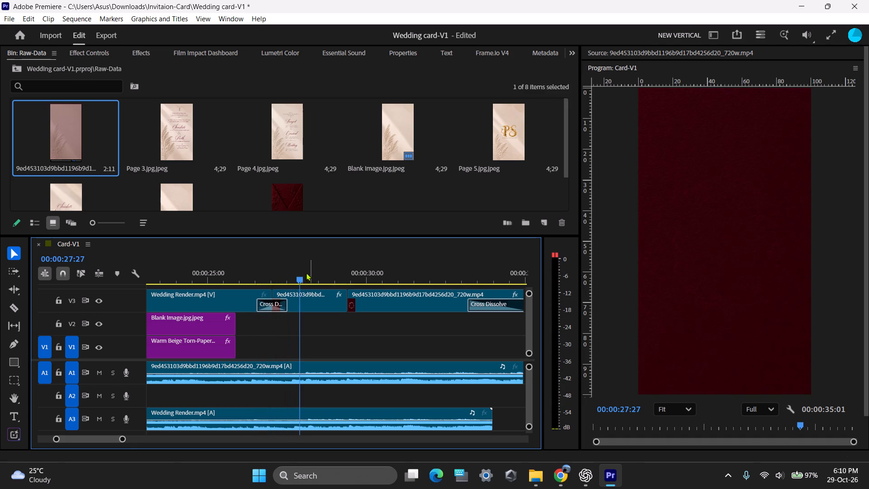
{"action": "left_click_drag", "start_coordinate": [296, 275], "coordinate": [271, 278]}
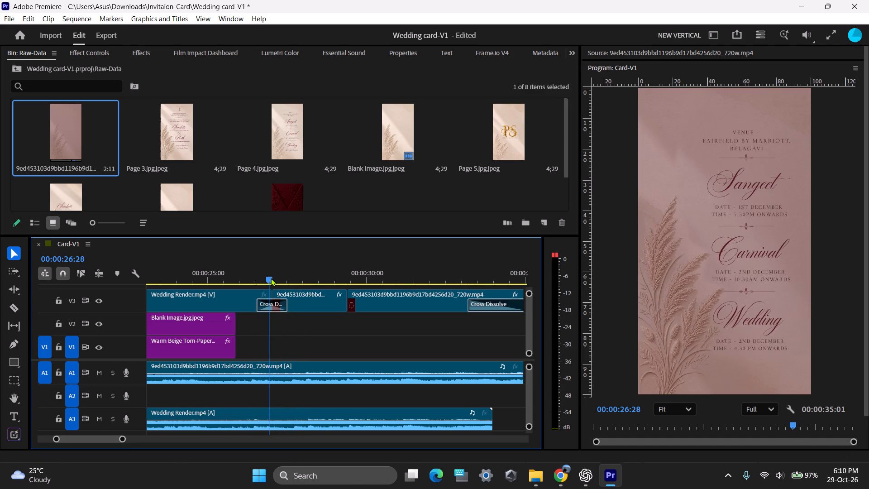
Delete the Cross Dissolve between Wedding Render and the red clip on V3.
{"action": "type", "text": "==="}
{"action": "left_click", "coordinate": [342, 288]}
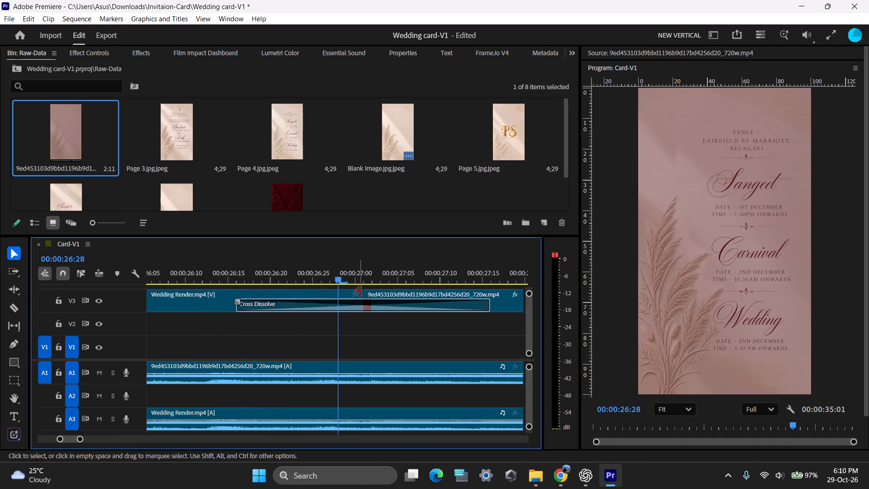
{"action": "left_click", "coordinate": [364, 306]}
{"action": "key", "text": "Delete"}
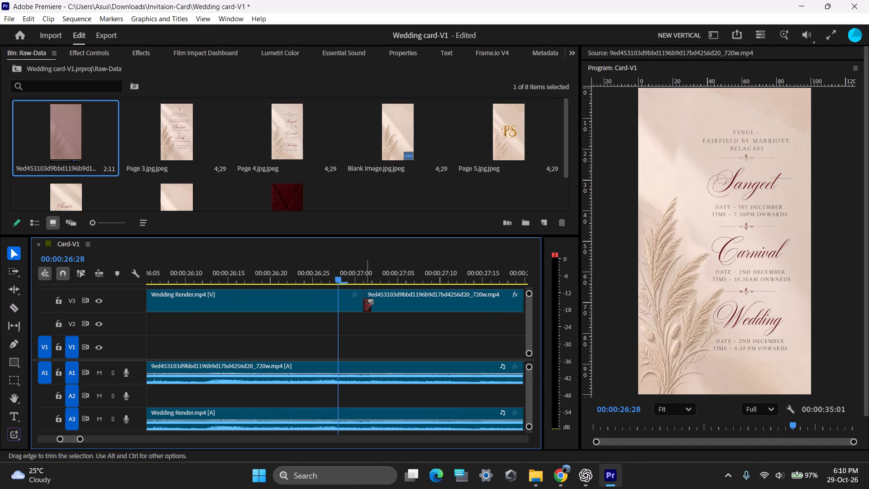
Trim one frame off the end of Wedding Render on V3 and shift the red clip one frame earlier to meet it at 00:00:27:00.
{"action": "left_click_drag", "start_coordinate": [339, 275], "coordinate": [360, 278]}
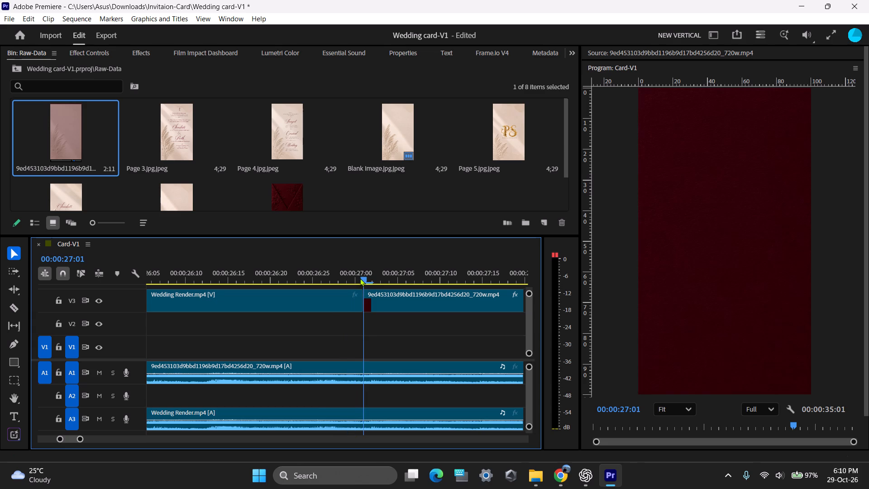
{"action": "left_click_drag", "start_coordinate": [360, 278], "coordinate": [353, 279]}
{"action": "left_click_drag", "start_coordinate": [363, 304], "coordinate": [355, 304]}
{"action": "left_click_drag", "start_coordinate": [356, 275], "coordinate": [347, 278]}
{"action": "left_click_drag", "start_coordinate": [394, 304], "coordinate": [382, 304]}
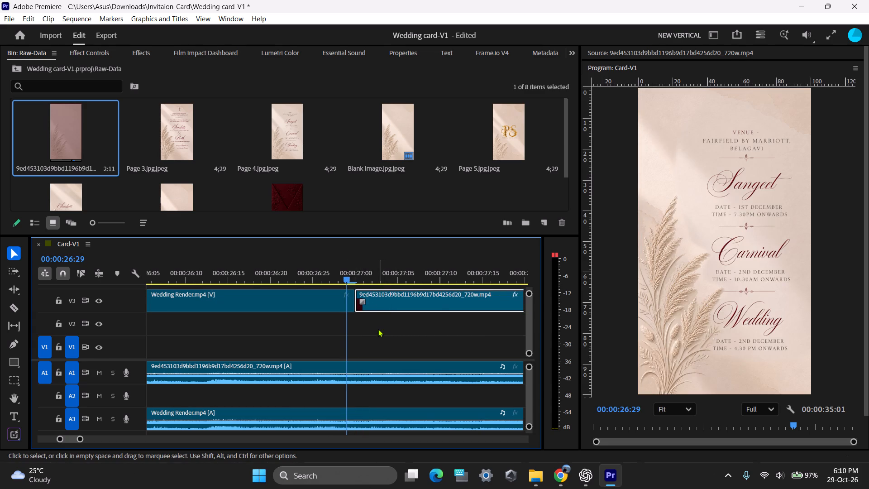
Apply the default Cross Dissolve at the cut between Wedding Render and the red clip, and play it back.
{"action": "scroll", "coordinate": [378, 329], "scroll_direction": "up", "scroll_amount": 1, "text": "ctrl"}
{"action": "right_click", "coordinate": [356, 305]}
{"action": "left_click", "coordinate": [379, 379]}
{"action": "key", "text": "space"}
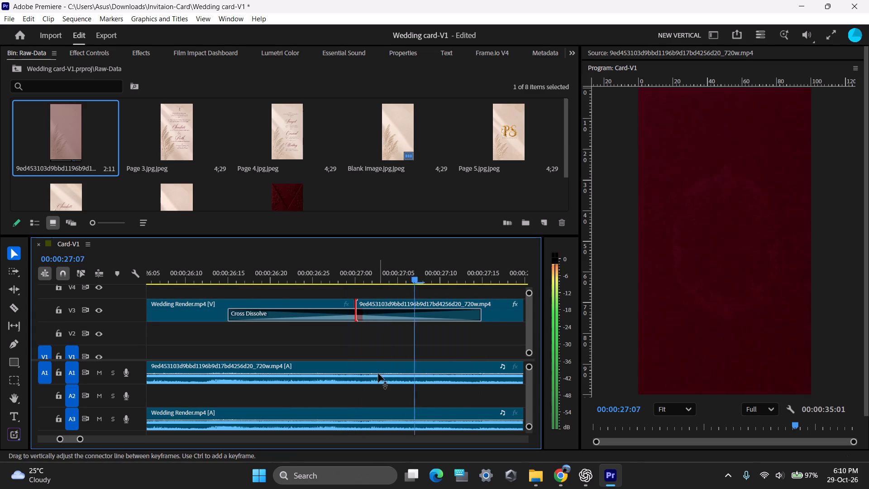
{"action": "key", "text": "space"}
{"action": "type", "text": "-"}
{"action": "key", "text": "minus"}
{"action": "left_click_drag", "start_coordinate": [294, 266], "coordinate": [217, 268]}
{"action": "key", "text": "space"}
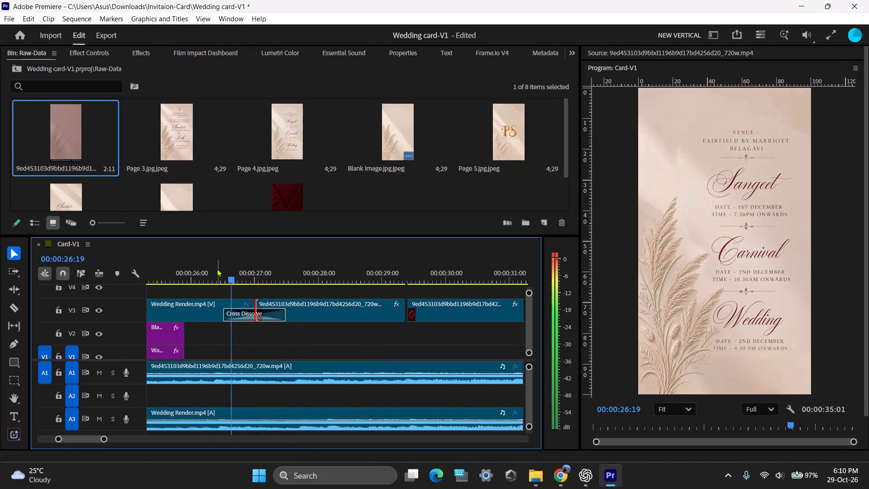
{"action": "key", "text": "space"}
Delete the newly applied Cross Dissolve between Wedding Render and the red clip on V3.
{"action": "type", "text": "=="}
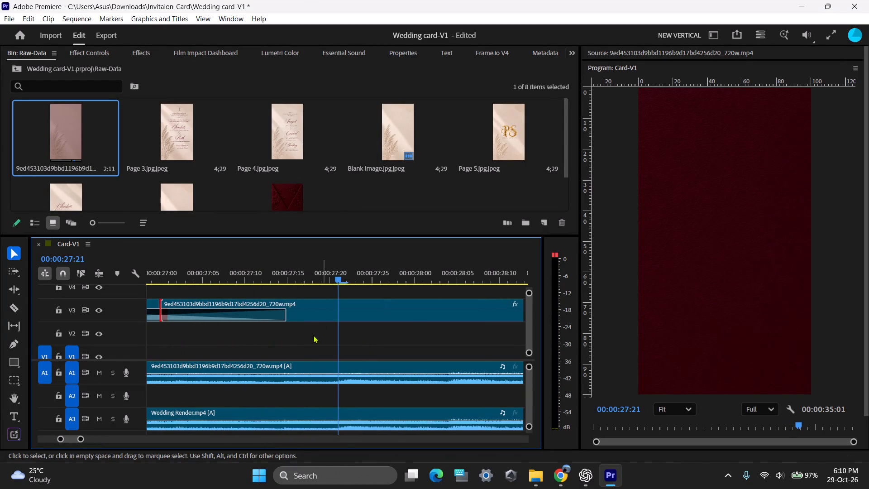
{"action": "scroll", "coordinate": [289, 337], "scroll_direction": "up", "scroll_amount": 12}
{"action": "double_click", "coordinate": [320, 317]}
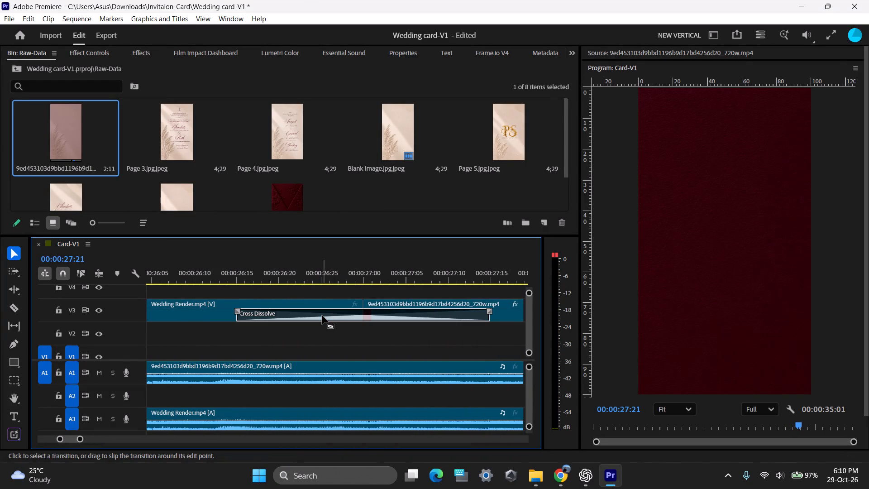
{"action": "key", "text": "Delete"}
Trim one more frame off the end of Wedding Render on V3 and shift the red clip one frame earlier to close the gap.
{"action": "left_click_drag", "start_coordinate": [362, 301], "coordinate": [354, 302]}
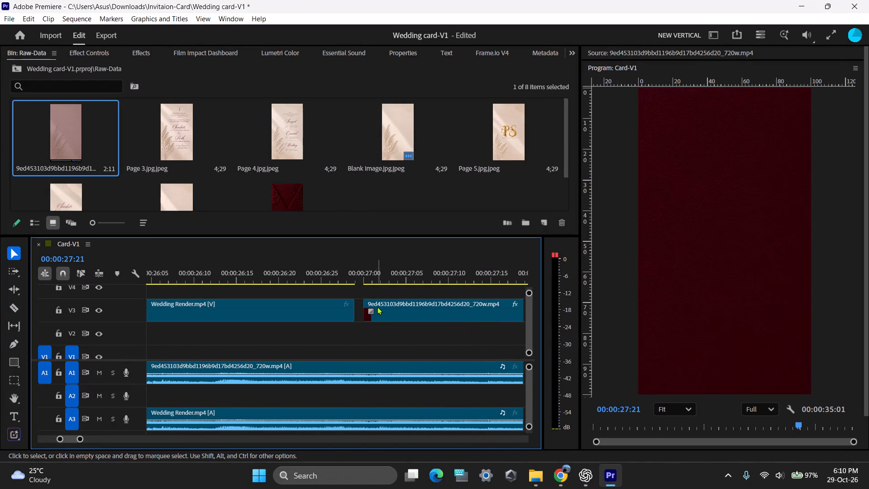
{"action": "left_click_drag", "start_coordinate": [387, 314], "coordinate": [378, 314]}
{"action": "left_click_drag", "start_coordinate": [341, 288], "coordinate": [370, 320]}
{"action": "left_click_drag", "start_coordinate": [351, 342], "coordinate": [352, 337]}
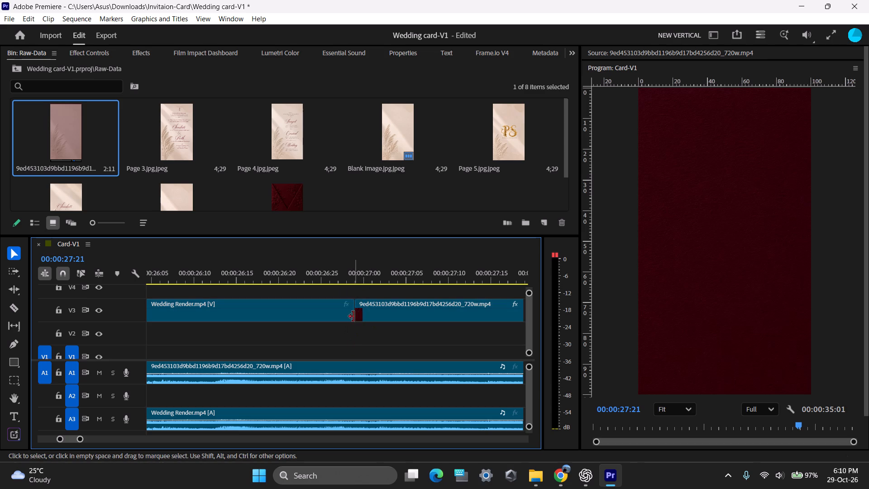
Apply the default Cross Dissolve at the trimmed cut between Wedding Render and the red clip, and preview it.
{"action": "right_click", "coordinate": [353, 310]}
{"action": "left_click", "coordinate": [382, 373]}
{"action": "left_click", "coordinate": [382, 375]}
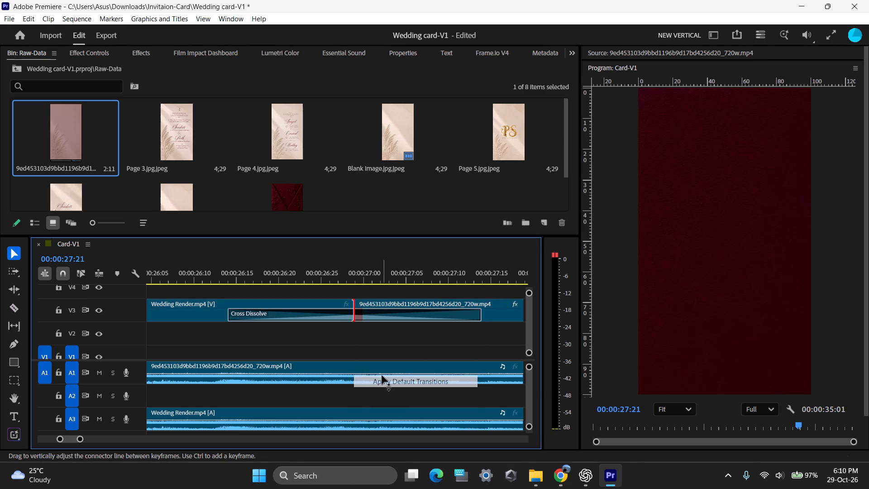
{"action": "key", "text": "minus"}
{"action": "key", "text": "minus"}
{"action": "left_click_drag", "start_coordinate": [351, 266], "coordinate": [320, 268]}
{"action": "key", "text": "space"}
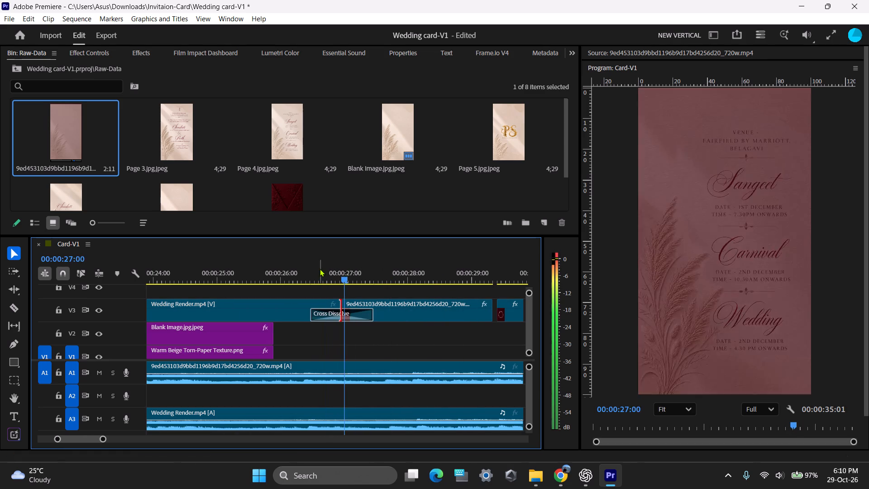
Save the project and replay the dissolve from Wedding Render into the red clip.
{"action": "key", "text": "ctrl+s"}
{"action": "key", "text": "ctrl+space"}
{"action": "left_click_drag", "start_coordinate": [348, 267], "coordinate": [276, 282]}
{"action": "key", "text": "space"}
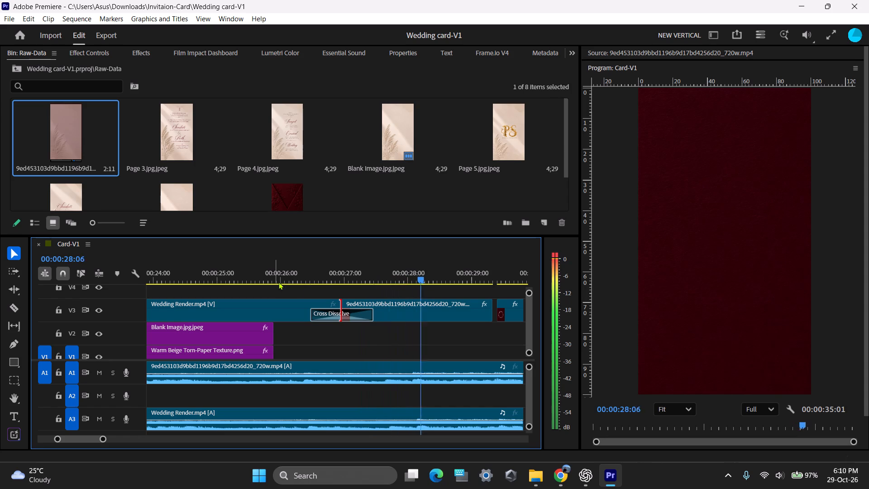
{"action": "left_click_drag", "start_coordinate": [368, 280], "coordinate": [333, 287]}
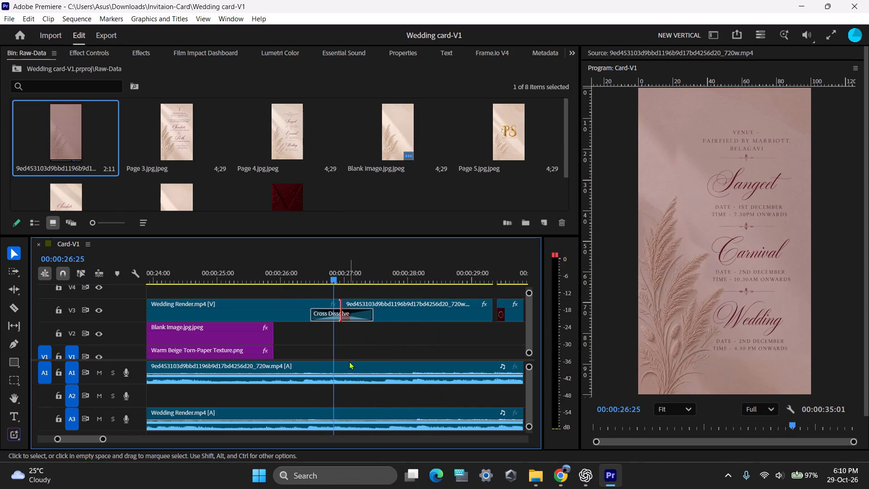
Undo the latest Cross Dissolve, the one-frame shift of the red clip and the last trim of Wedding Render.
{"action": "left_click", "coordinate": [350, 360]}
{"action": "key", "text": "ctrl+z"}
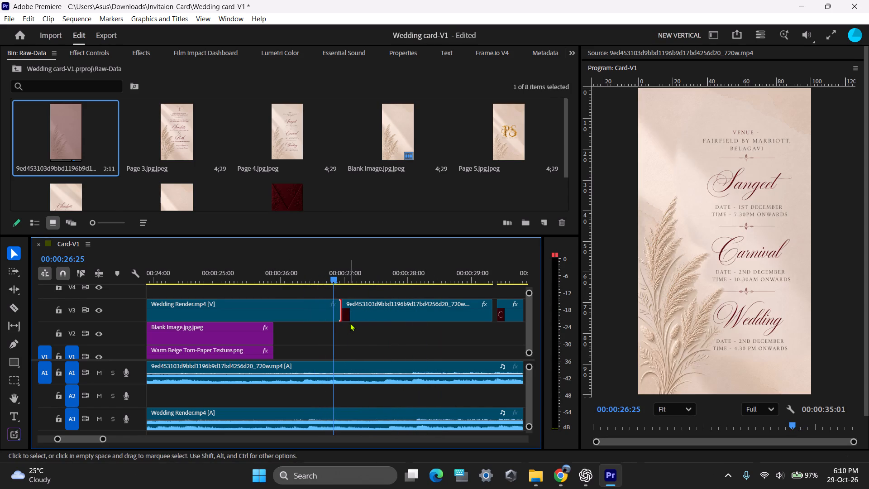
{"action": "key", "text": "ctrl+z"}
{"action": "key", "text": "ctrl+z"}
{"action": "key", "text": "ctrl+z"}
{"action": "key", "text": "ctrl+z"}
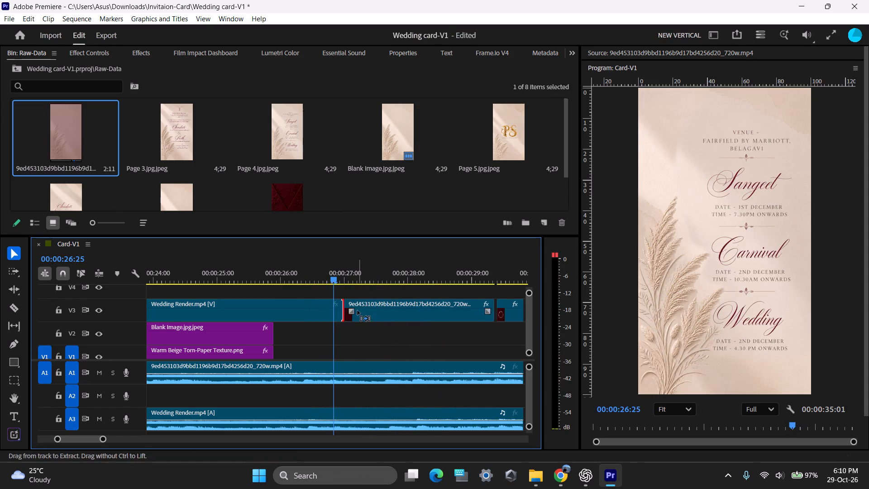
Add a separate Cross Dissolve of about 15 frames at the end of Wedding Render on V3.
{"action": "left_click_drag", "start_coordinate": [317, 273], "coordinate": [322, 277]}
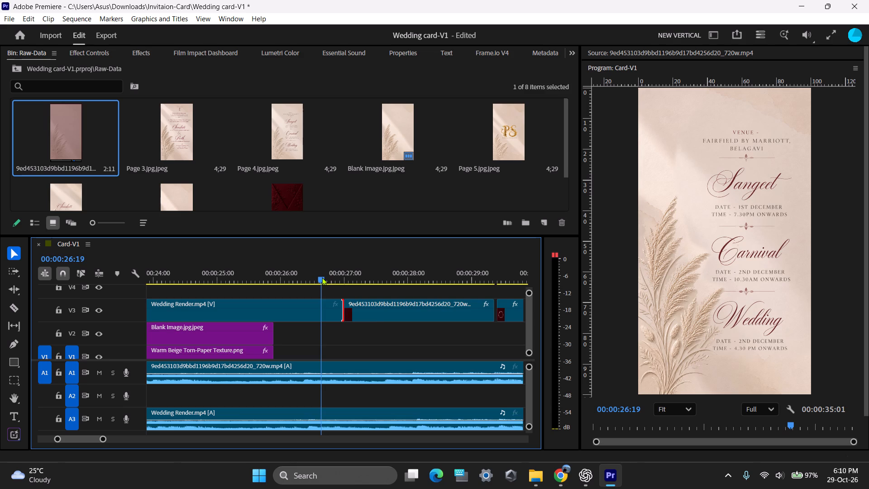
{"action": "key", "text": "equal"}
{"action": "key", "text": "equal"}
{"action": "left_click_drag", "start_coordinate": [423, 310], "coordinate": [389, 310]}
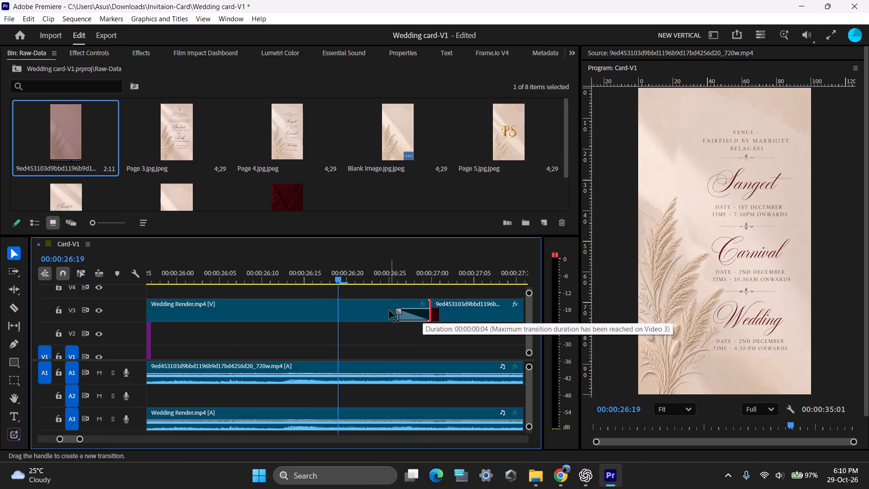
{"action": "left_click_drag", "start_coordinate": [389, 310], "coordinate": [321, 313]}
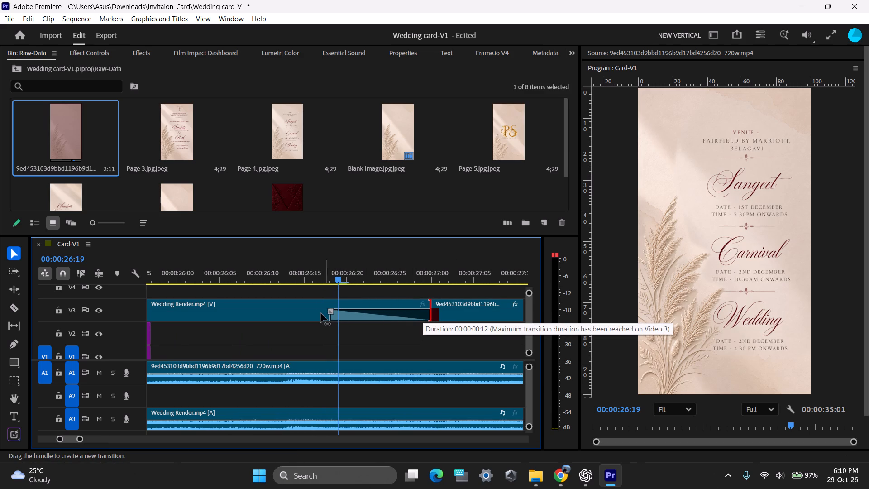
{"action": "left_click_drag", "start_coordinate": [321, 313], "coordinate": [299, 314]}
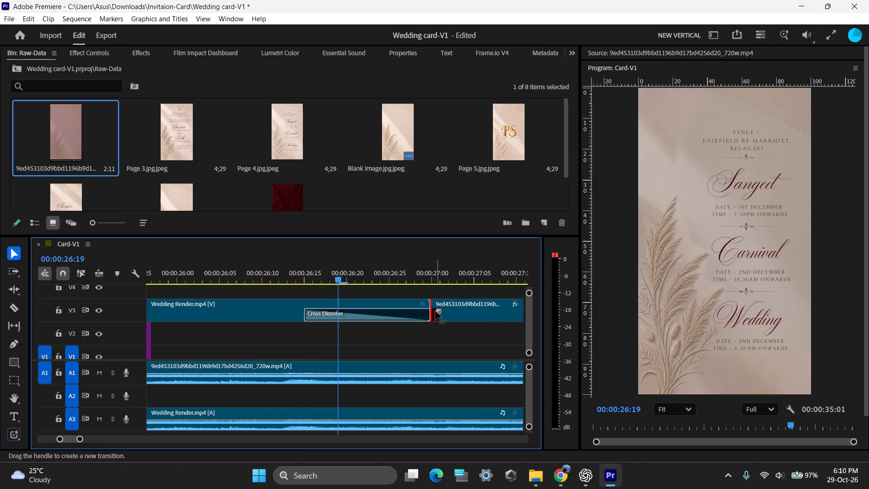
Add a Cross Dissolve of about 15 frames at the start of the red clip following Wedding Render on V3.
{"action": "left_click_drag", "start_coordinate": [435, 311], "coordinate": [380, 313]}
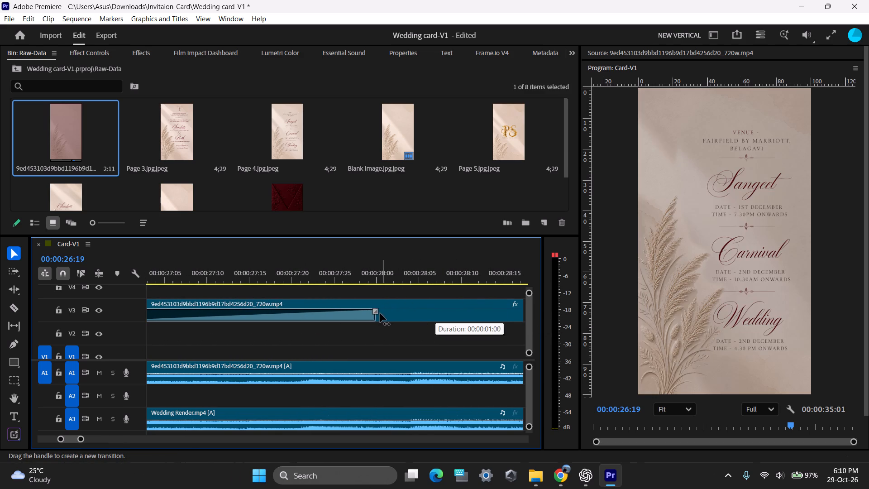
{"action": "left_click_drag", "start_coordinate": [380, 313], "coordinate": [262, 313]}
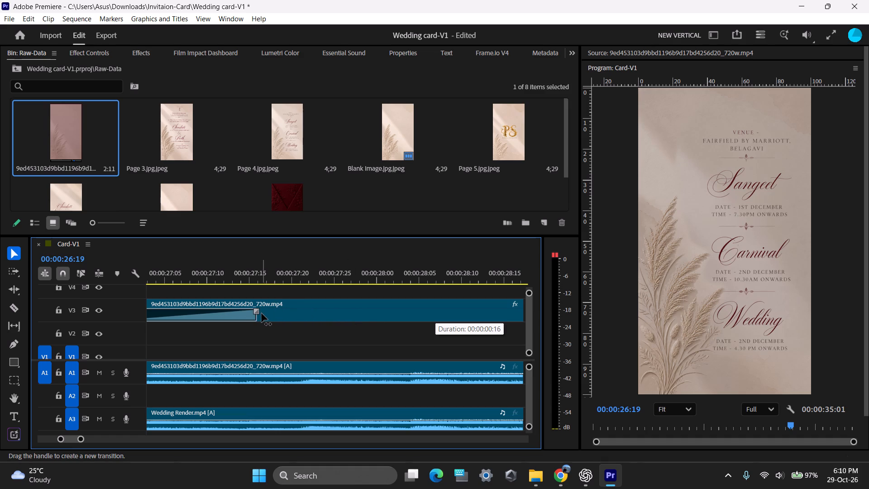
{"action": "left_click_drag", "start_coordinate": [262, 313], "coordinate": [253, 313]}
Play through the two adjoining dissolves and on to the cut between the red clips near 00:00:29:10.
{"action": "key", "text": "minus"}
{"action": "key", "text": "minus"}
{"action": "left_click_drag", "start_coordinate": [264, 273], "coordinate": [237, 273]}
{"action": "key", "text": "space"}
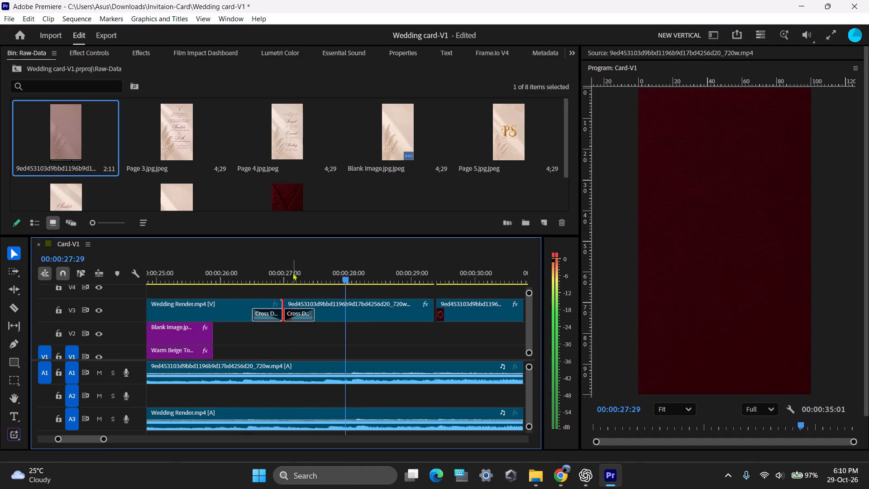
{"action": "key", "text": "space"}
{"action": "key", "text": "space"}
{"action": "key", "text": "space"}
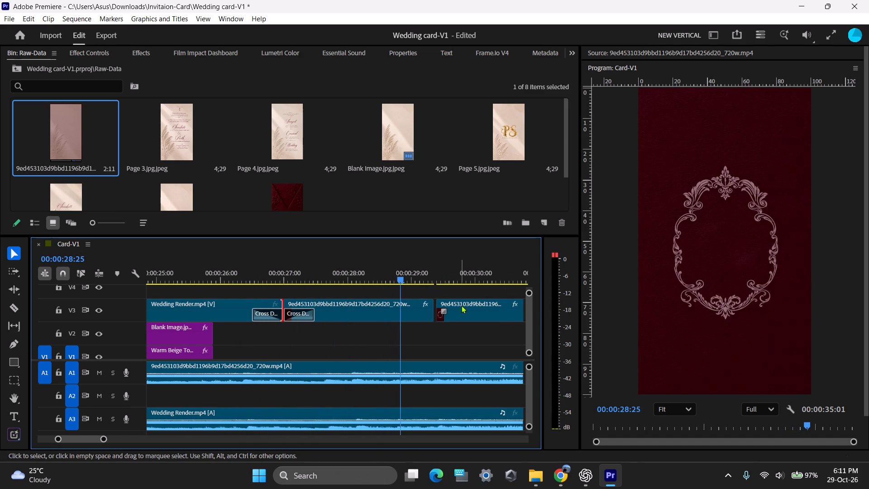
{"action": "key", "text": "space"}
{"action": "key", "text": "space"}
{"action": "key", "text": "space"}
{"action": "key", "text": "space"}
Delete the second red clip on V3, which follows the cut near 00:00:29:10.
{"action": "scroll", "coordinate": [478, 303], "scroll_direction": "down", "scroll_amount": 6}
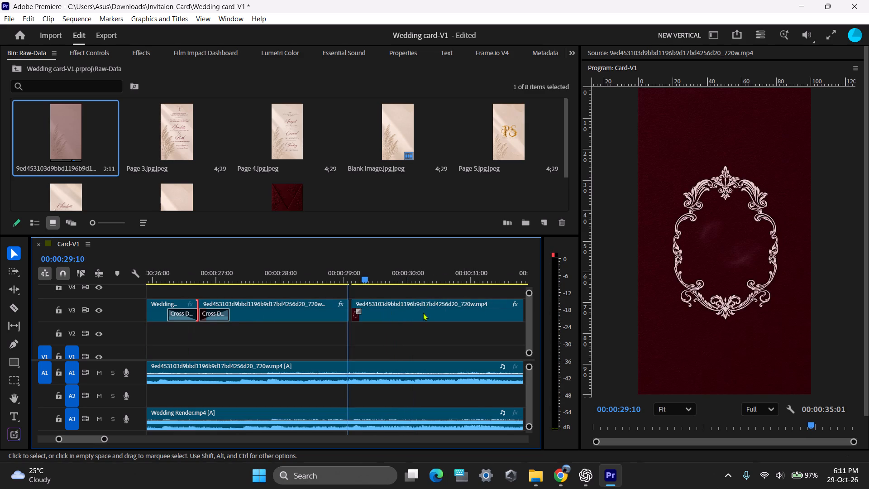
{"action": "left_click", "coordinate": [423, 312]}
{"action": "key", "text": "Delete"}
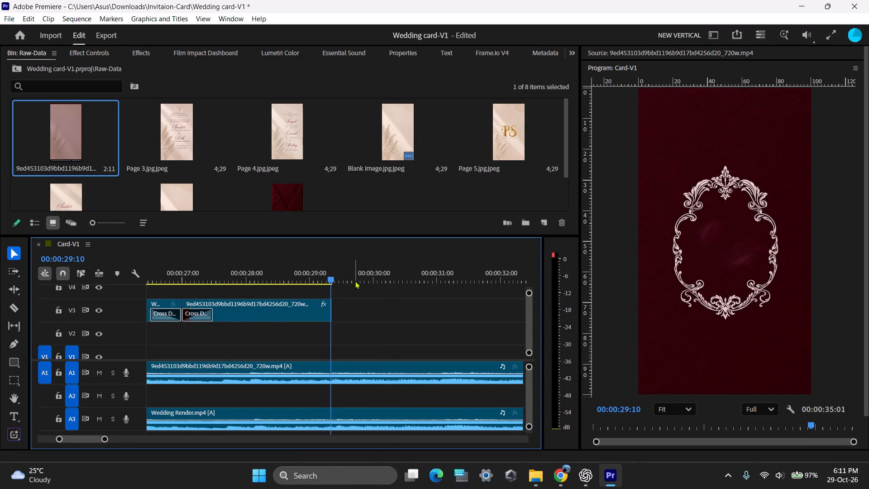
Play back the ending from the last part of Wedding Render through the paired dissolves into the remaining red clip.
{"action": "key", "text": "minus"}
{"action": "key", "text": "minus"}
{"action": "left_click_drag", "start_coordinate": [327, 272], "coordinate": [258, 274]}
{"action": "key", "text": "space"}
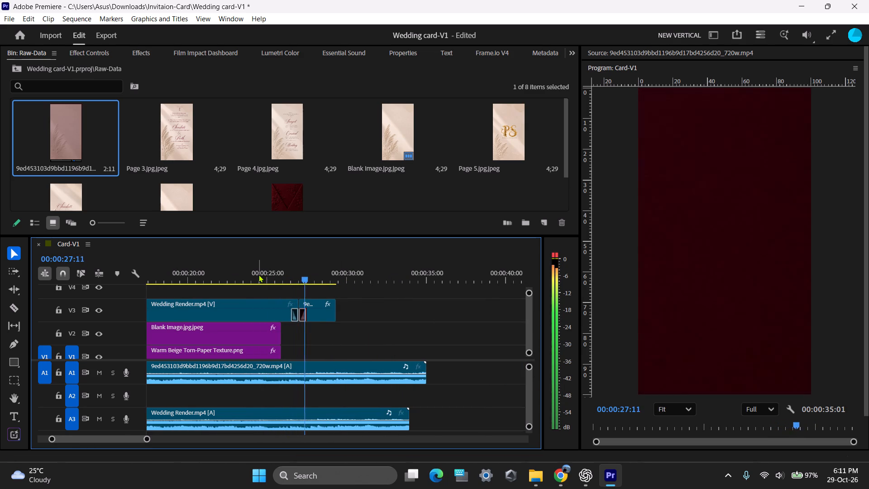
{"action": "key", "text": "space"}
{"action": "type", "text": "="}
{"action": "key", "text": "space"}
{"action": "key", "text": "space"}
{"action": "left_click_drag", "start_coordinate": [355, 275], "coordinate": [287, 285]}
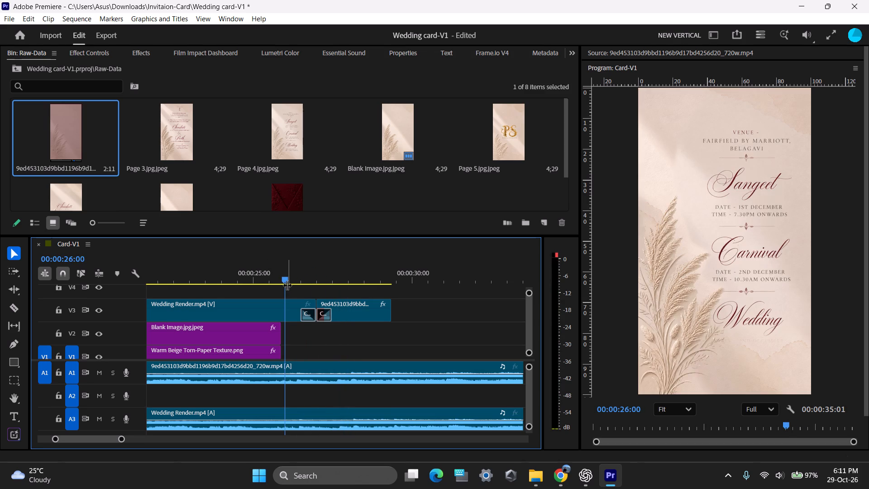
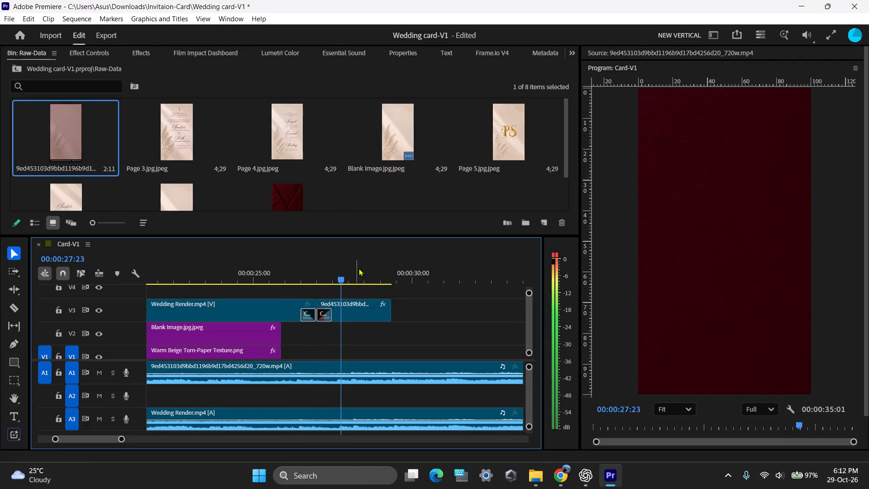
Play the remaining red clip on V3 and inspect its last frames around 00:00:29:10.
{"action": "key", "text": "space"}
{"action": "key", "text": "space"}
{"action": "key", "text": "space"}
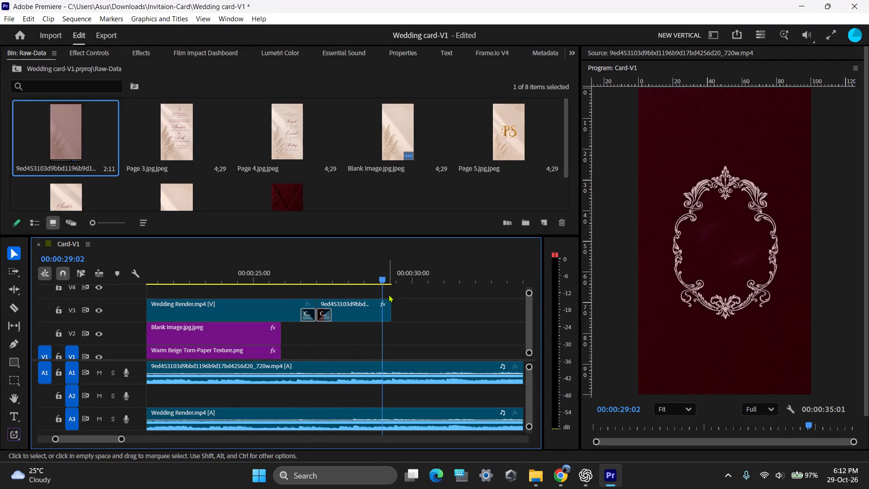
{"action": "key", "text": "space"}
{"action": "key", "text": "space"}
{"action": "type", "text": "======="}
{"action": "key", "text": "Right"}
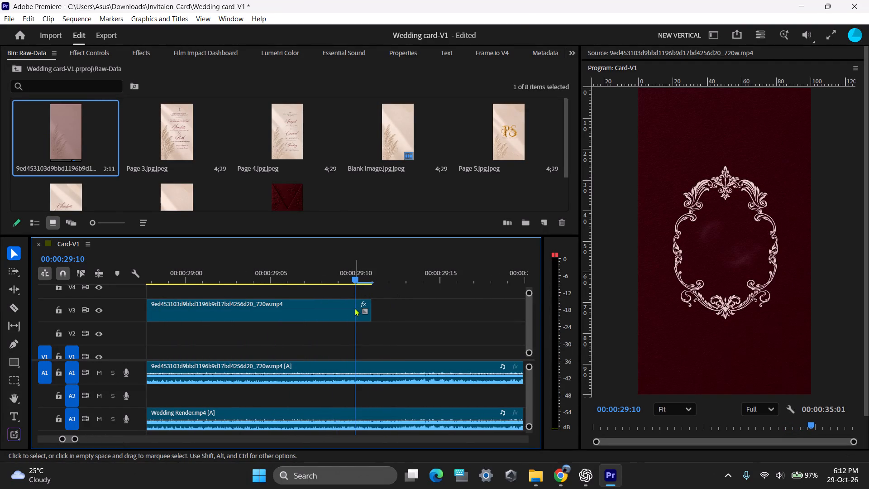
{"action": "right_click", "coordinate": [354, 308]}
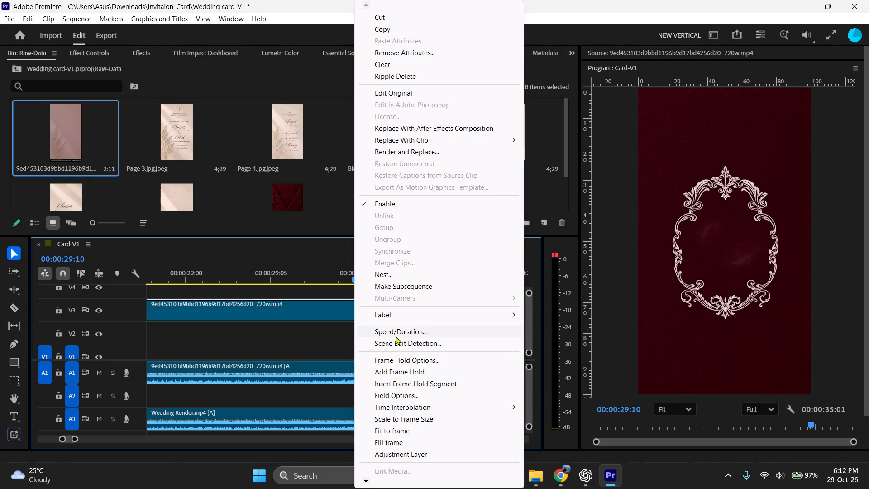
{"action": "left_click", "coordinate": [324, 327]}
Add a frame hold to the red clip on V3 at 00:00:28:28.
{"action": "key", "text": "Left"}
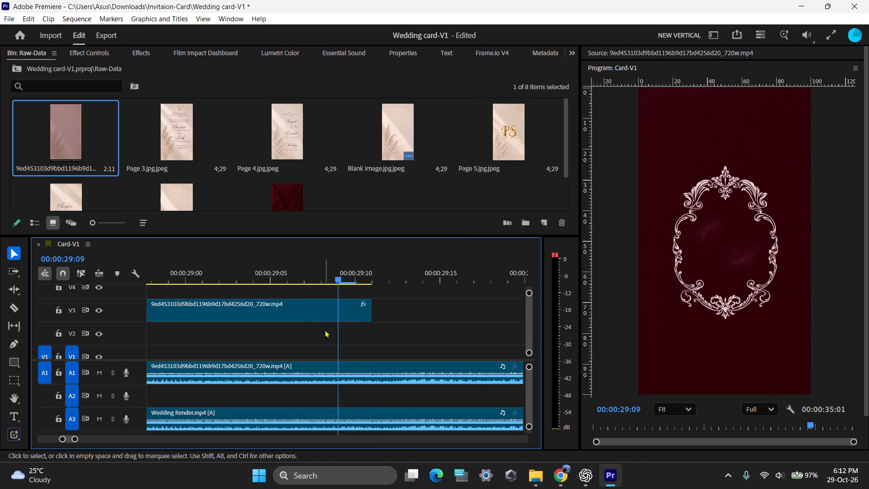
{"action": "key", "text": "Left"}
{"action": "key", "text": "Left"}
{"action": "key", "text": "Left"}
{"action": "key", "text": "Left"}
{"action": "key", "text": "Left"}
{"action": "key", "text": "Left"}
{"action": "key", "text": "Left"}
{"action": "key", "text": "Left"}
{"action": "key", "text": "Left"}
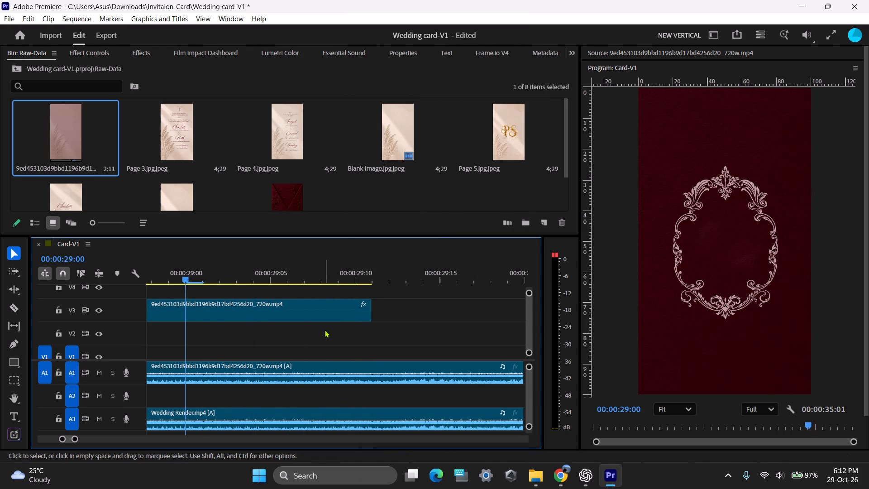
{"action": "key", "text": "Left"}
{"action": "key", "text": "Left"}
{"action": "key", "text": "Left"}
{"action": "scroll", "coordinate": [325, 330], "scroll_direction": "up", "scroll_amount": 5}
{"action": "key", "text": "Right"}
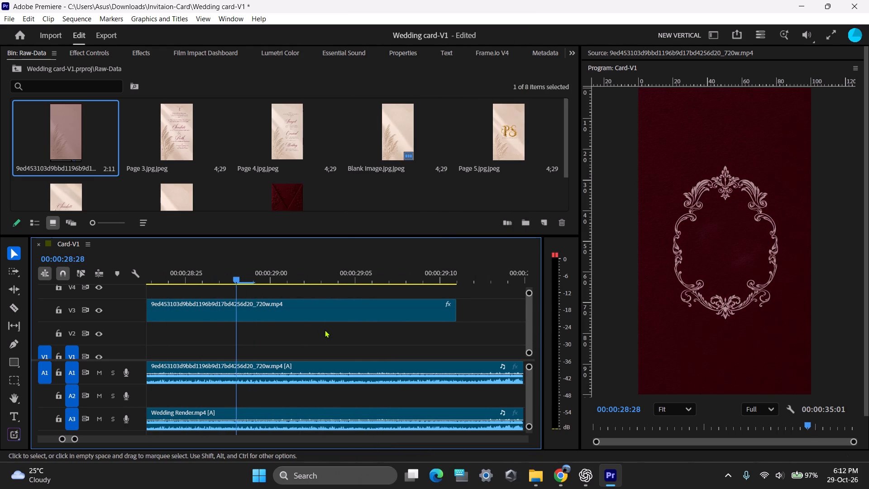
{"action": "right_click", "coordinate": [235, 309]}
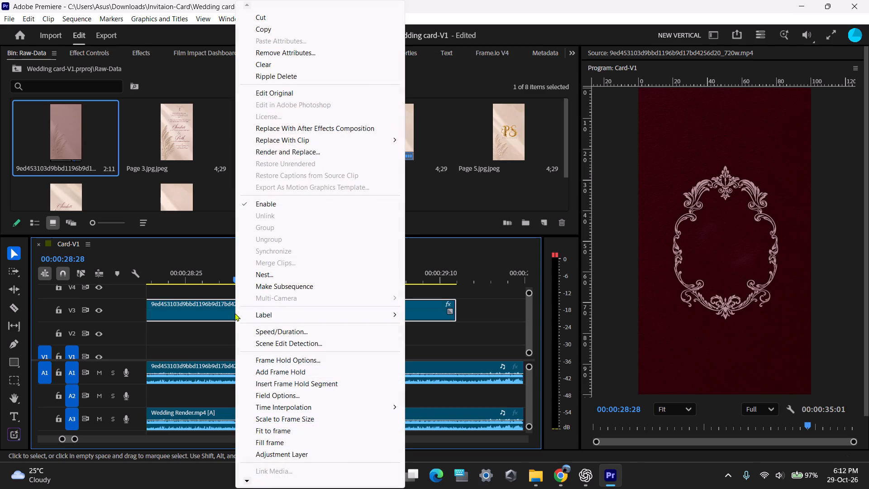
{"action": "left_click", "coordinate": [277, 373]}
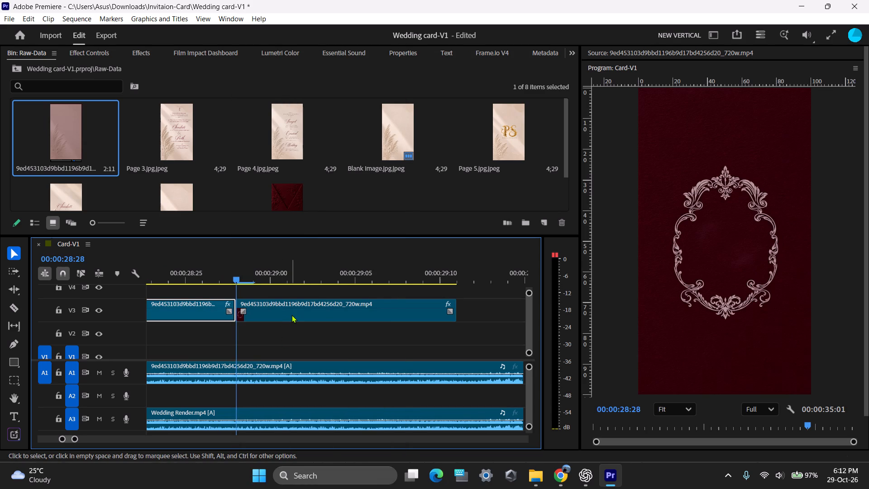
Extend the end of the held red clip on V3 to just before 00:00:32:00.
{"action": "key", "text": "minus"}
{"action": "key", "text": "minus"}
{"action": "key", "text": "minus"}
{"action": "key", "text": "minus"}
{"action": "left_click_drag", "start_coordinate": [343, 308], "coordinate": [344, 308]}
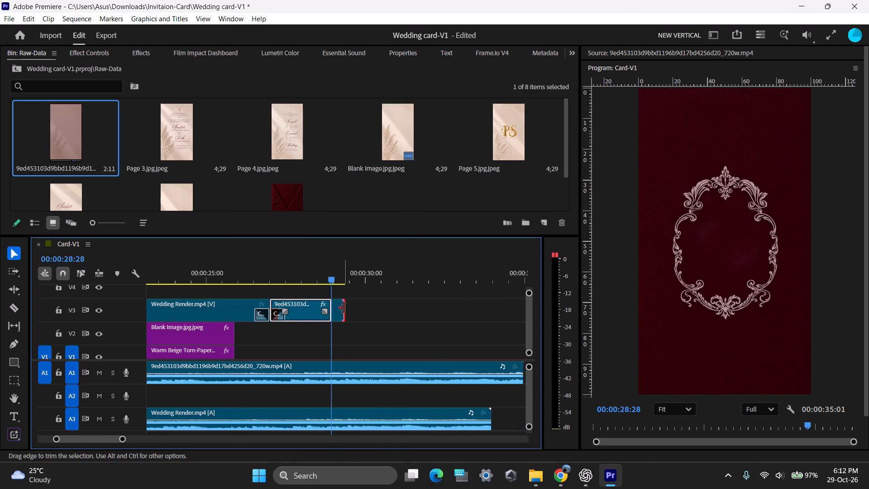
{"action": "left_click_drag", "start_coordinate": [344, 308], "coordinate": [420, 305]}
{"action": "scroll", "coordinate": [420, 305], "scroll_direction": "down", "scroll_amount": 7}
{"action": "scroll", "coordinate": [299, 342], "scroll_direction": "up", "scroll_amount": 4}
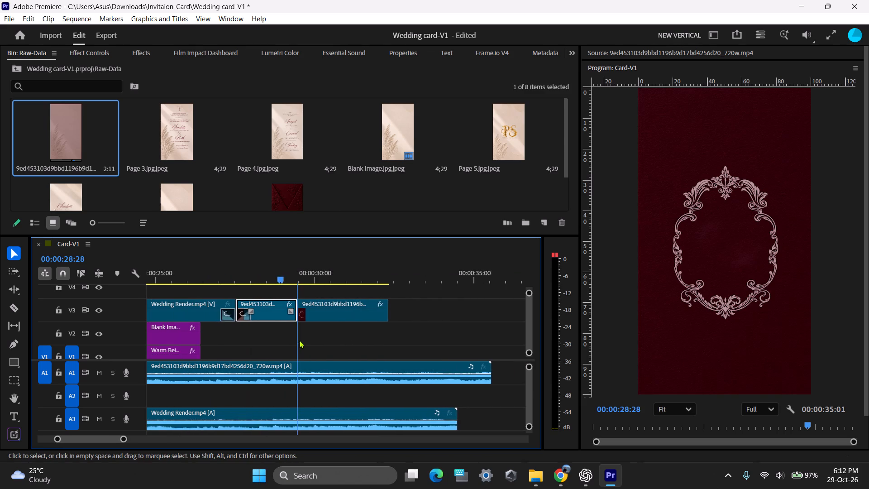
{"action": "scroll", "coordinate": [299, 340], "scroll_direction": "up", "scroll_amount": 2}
Delete the Wedding Render audio clip from A3.
{"action": "left_click", "coordinate": [369, 421]}
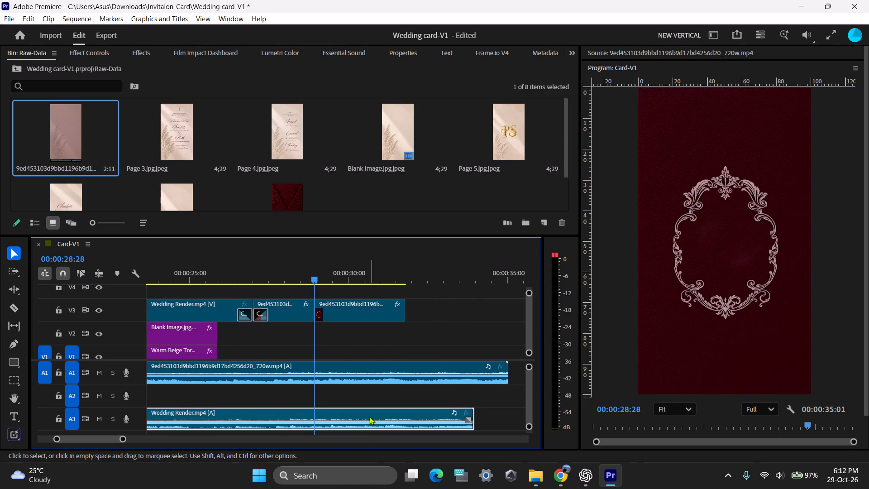
{"action": "key", "text": "Delete"}
Extend the held red clip on V3 to the end of the A1 audio at about 00:00:35:01.
{"action": "left_click_drag", "start_coordinate": [403, 307], "coordinate": [512, 316]}
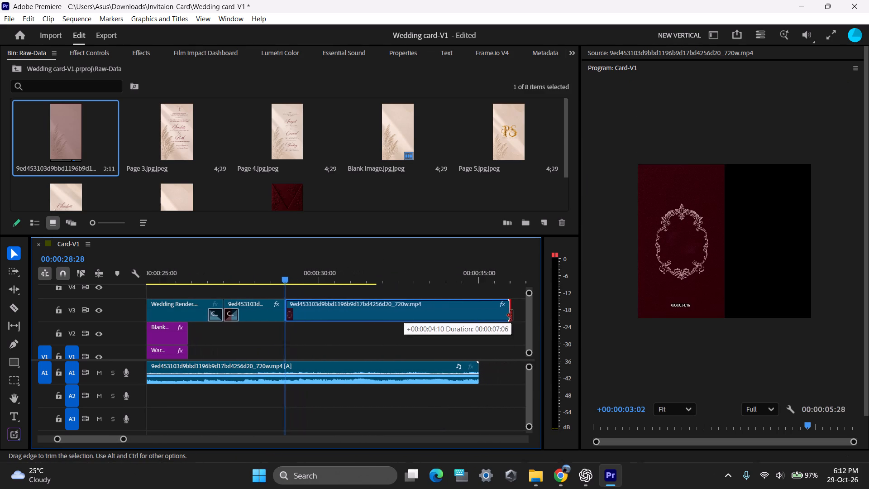
{"action": "left_click_drag", "start_coordinate": [512, 316], "coordinate": [469, 316]}
Add the default Cross Dissolve at the end of the held red clip on V3.
{"action": "left_click", "coordinate": [421, 317]}
{"action": "key", "text": "shift+d"}
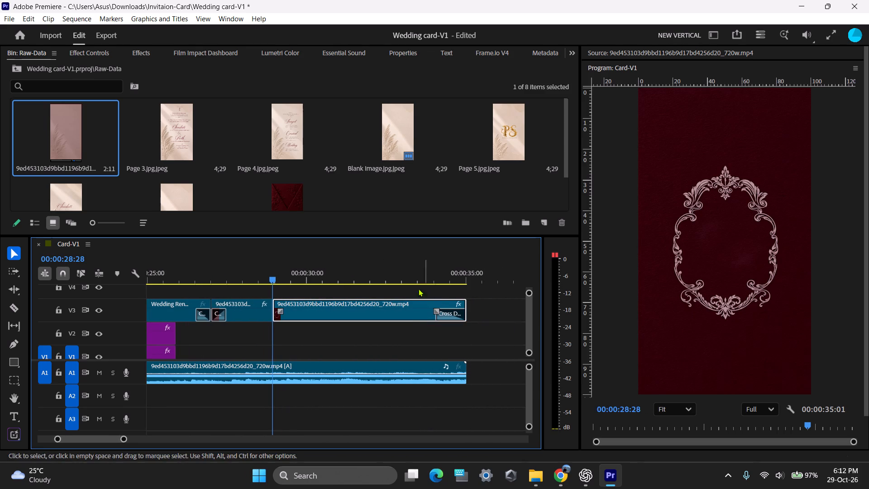
Save the project and play back the held red frame from 00:00:28:28 to about 00:00:30:20.
{"action": "key", "text": "space"}
{"action": "key", "text": "space"}
{"action": "key", "text": "ctrl+s"}
{"action": "key", "text": "space"}
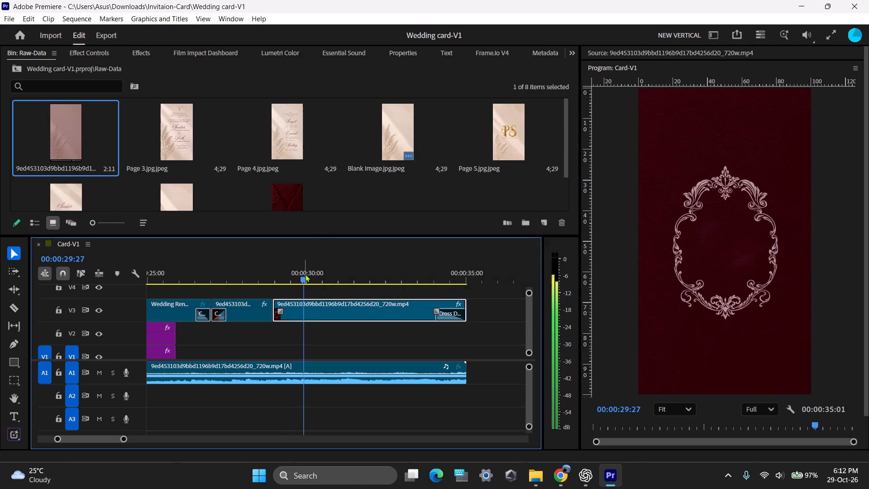
{"action": "key", "text": "space"}
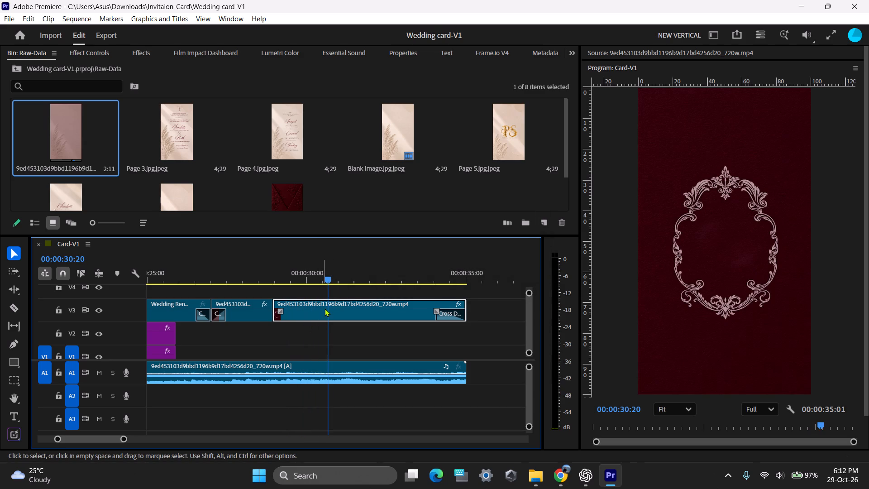
Play the sequence from its beginning and review the change from the couple's names to the blessings text, up to about 00:00:14:24.
{"action": "key", "text": "minus"}
{"action": "key", "text": "minus"}
{"action": "left_click_drag", "start_coordinate": [331, 271], "coordinate": [0, 291]}
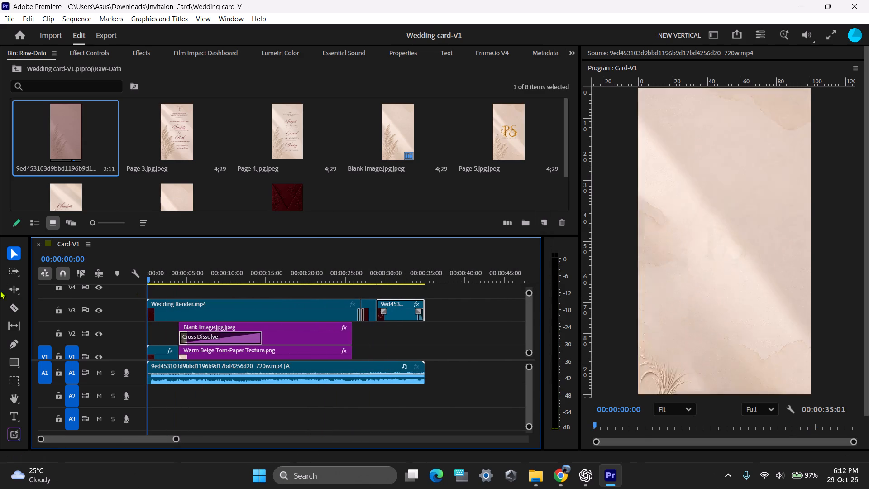
{"action": "left_click_drag", "start_coordinate": [0, 291], "coordinate": [0, 261]}
{"action": "key", "text": "space"}
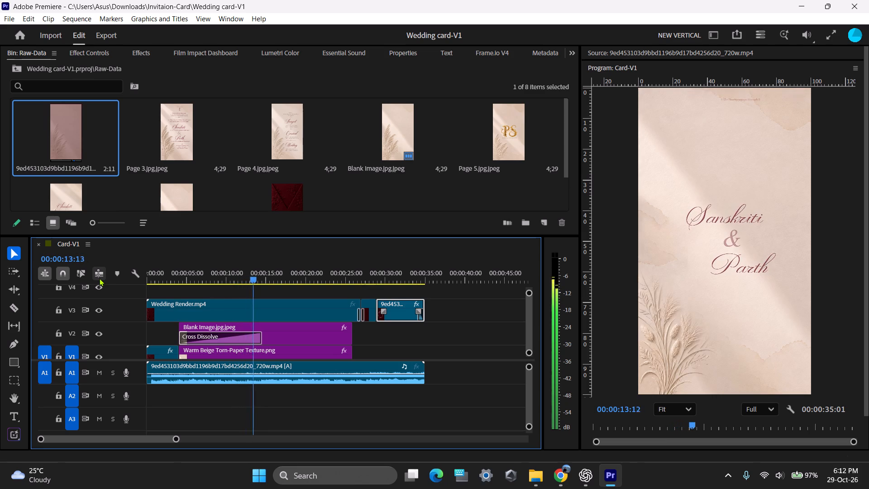
{"action": "key", "text": "space"}
{"action": "left_click_drag", "start_coordinate": [251, 272], "coordinate": [223, 275]}
{"action": "key", "text": "space"}
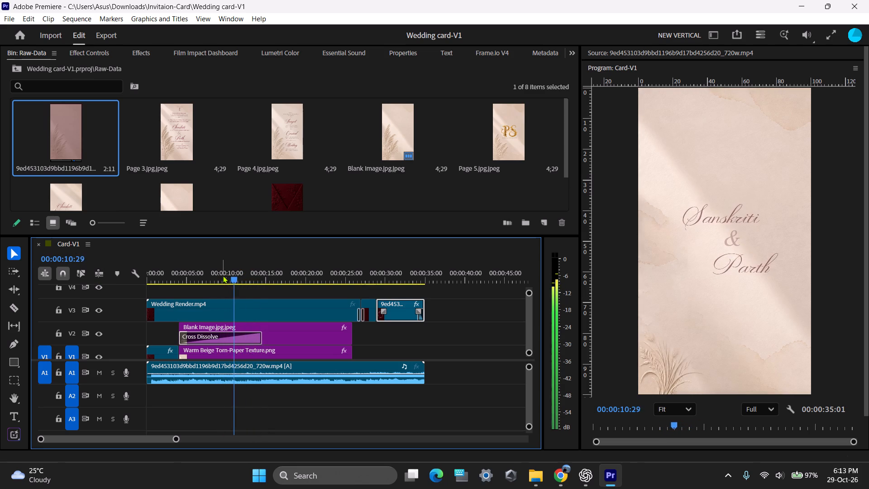
{"action": "key", "text": "space"}
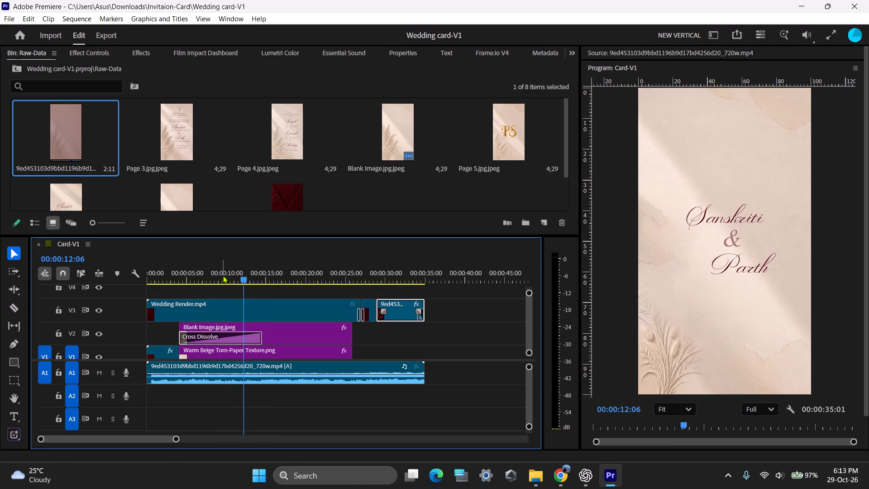
{"action": "key", "text": "space"}
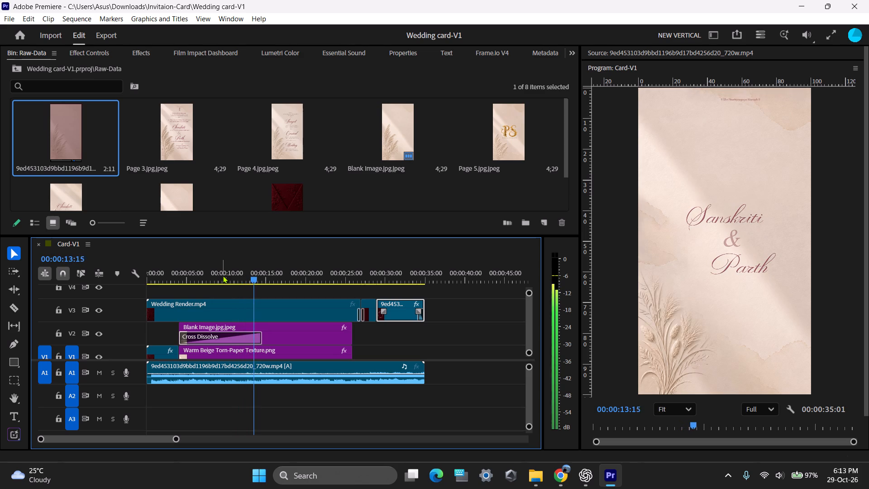
{"action": "key", "text": "space"}
{"action": "key", "text": "space"}
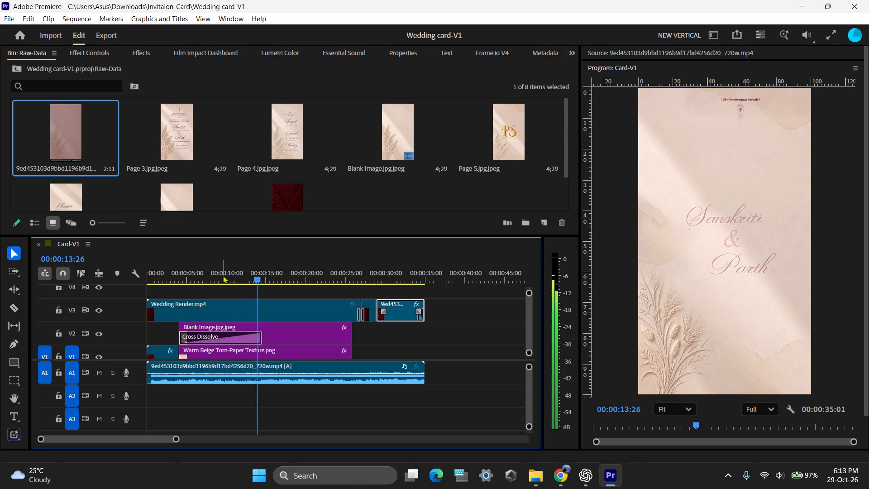
{"action": "key", "text": "space"}
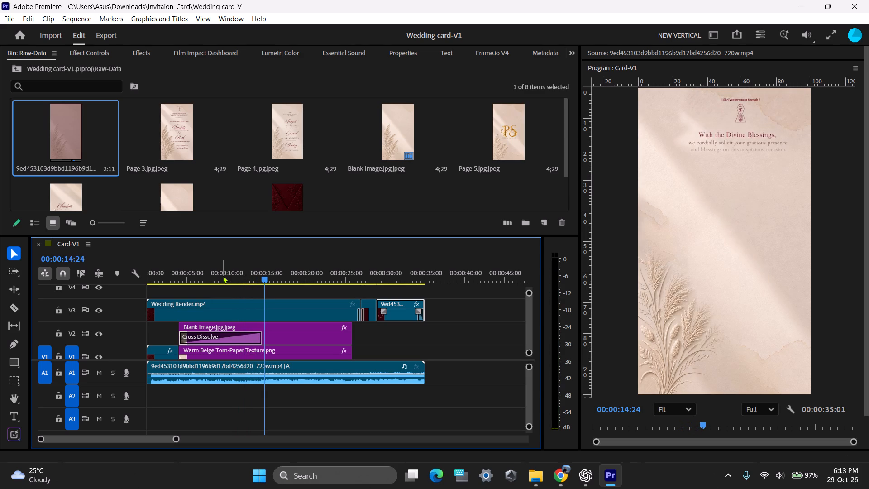
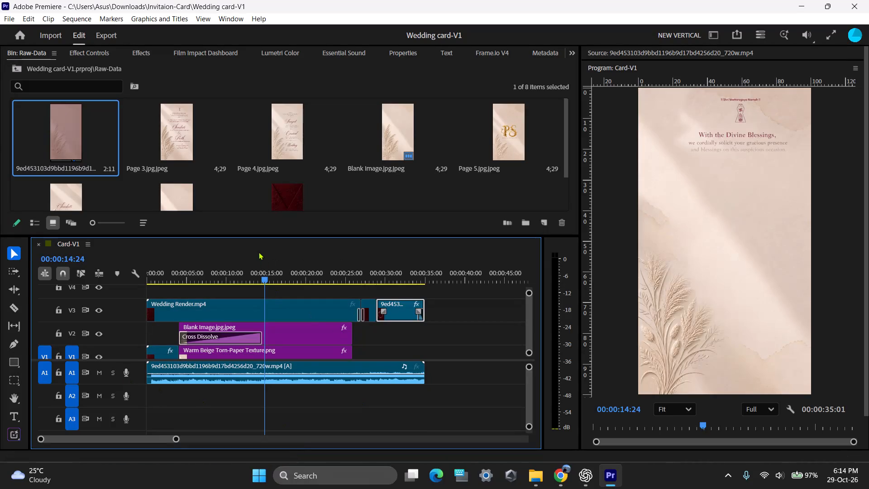
Play the remaining sequence from the blessings and event pages to the ornamented red frame at about 00:00:29:01, saving the project along the way.
{"action": "left_click_drag", "start_coordinate": [254, 265], "coordinate": [236, 271]}
{"action": "key", "text": "space"}
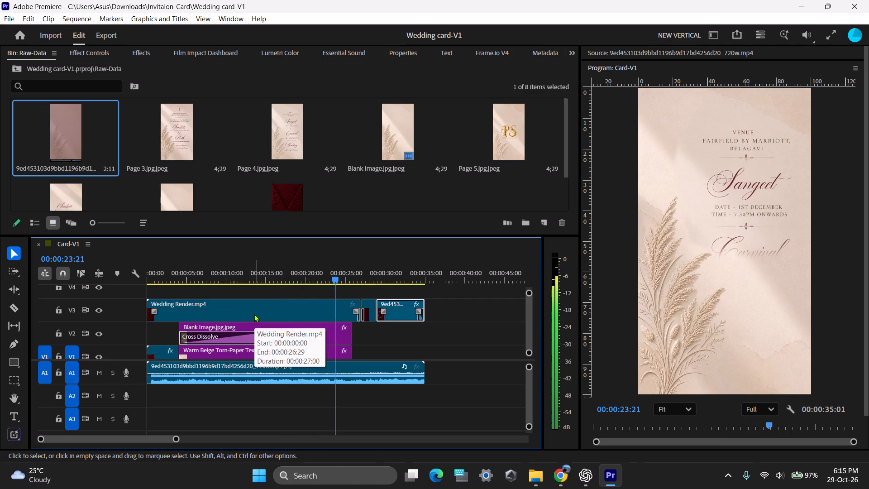
{"action": "key", "text": "space"}
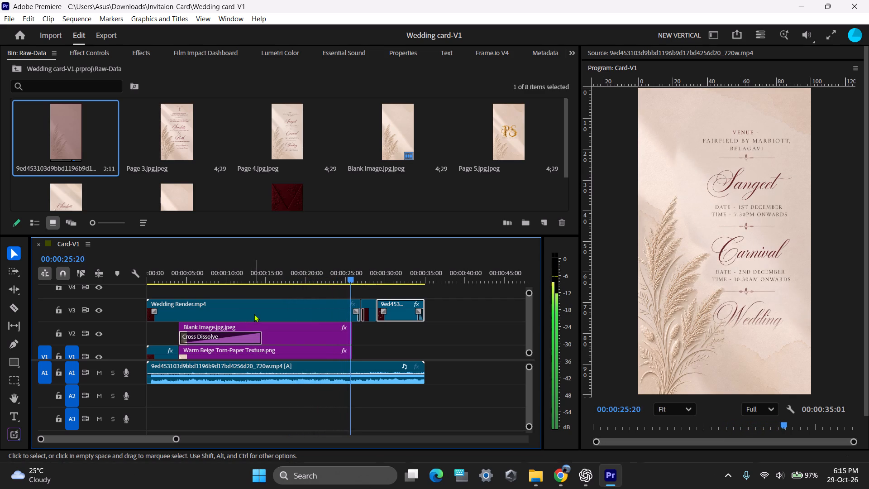
{"action": "key", "text": "space"}
{"action": "key", "text": "space"}
{"action": "key", "text": "ctrl+space"}
{"action": "key", "text": "ctrl+s"}
{"action": "key", "text": "space"}
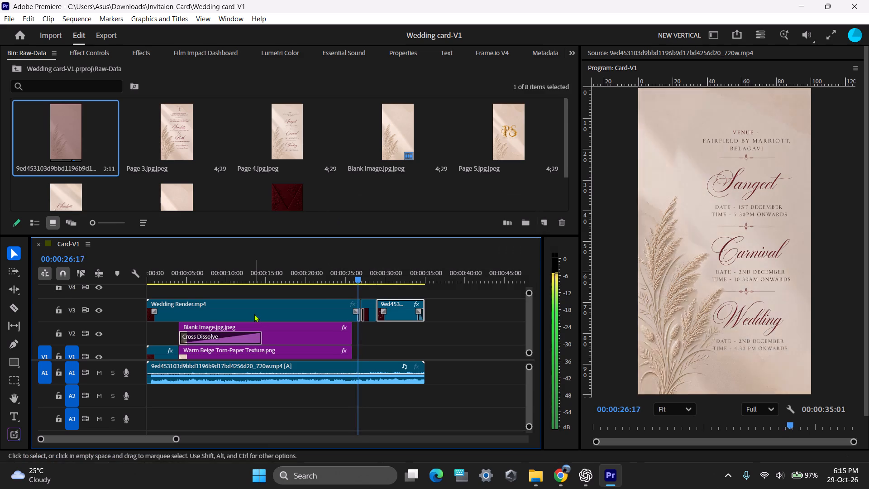
{"action": "key", "text": "space"}
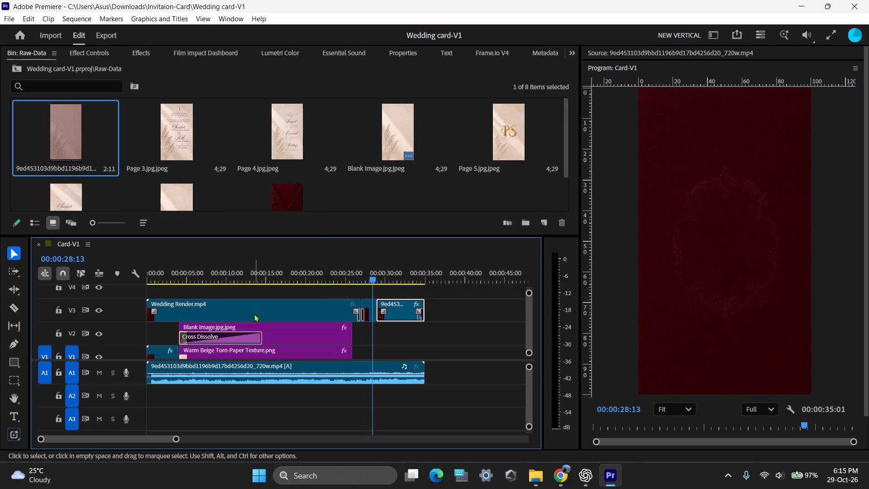
{"action": "type", "text": "="}
{"action": "key", "text": "space"}
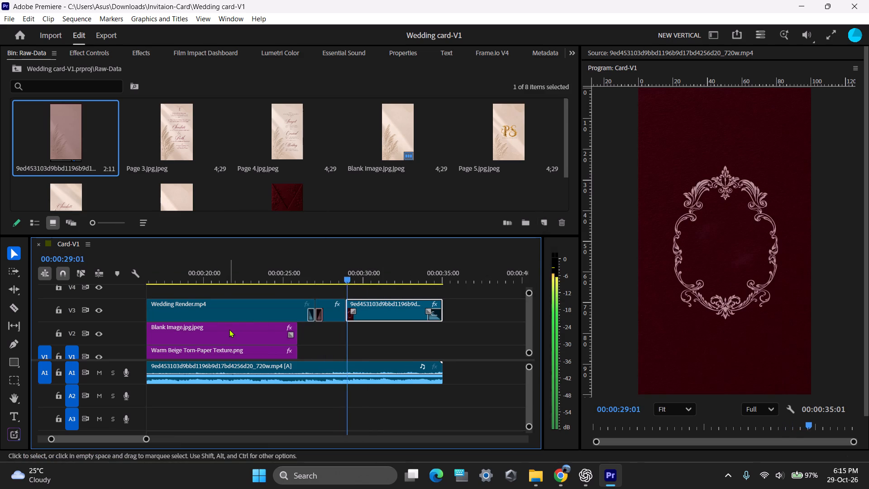
{"action": "key", "text": "space"}
{"action": "left_click_drag", "start_coordinate": [361, 268], "coordinate": [288, 283]}
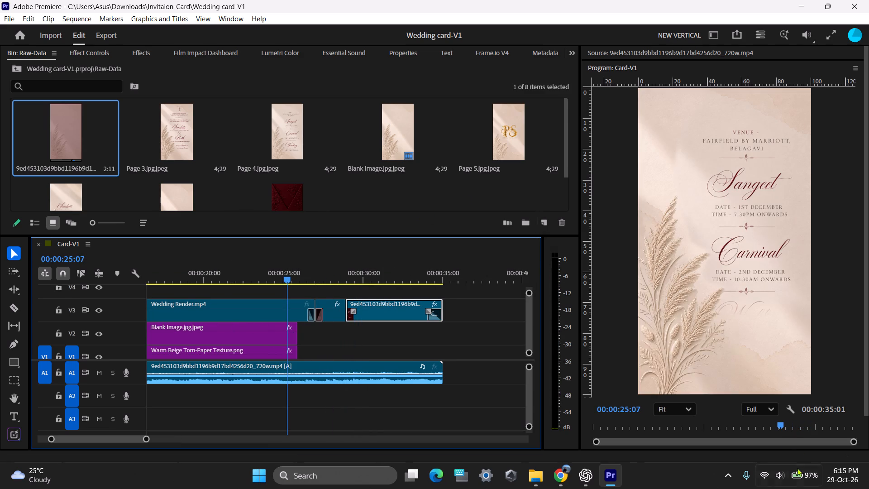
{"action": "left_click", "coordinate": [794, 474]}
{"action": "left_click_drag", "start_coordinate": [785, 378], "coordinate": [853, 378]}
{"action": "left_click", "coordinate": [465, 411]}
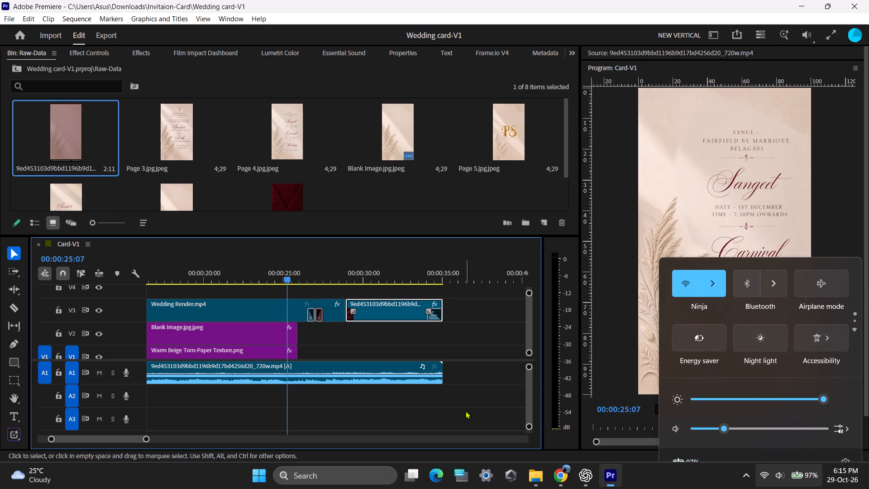
Play the sequence from 00:00:25:07 to about 00:00:27:08 to review the change from the events page to the dark red frame.
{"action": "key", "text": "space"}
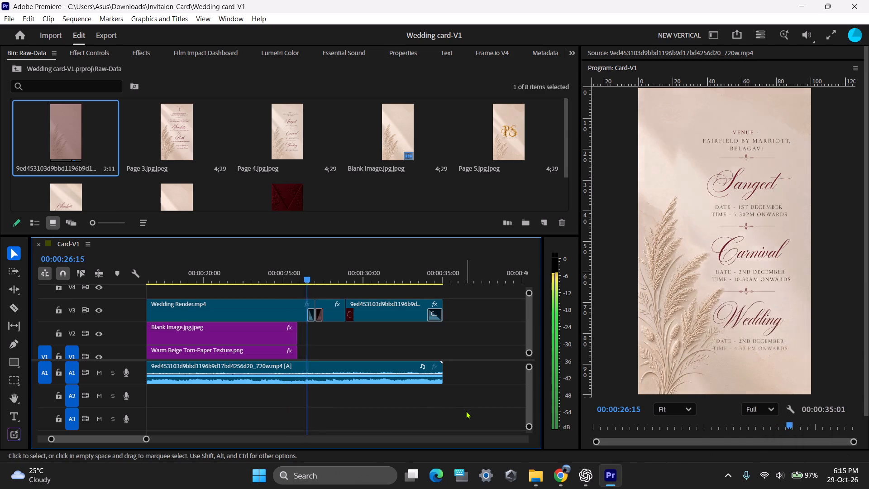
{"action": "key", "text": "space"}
Save the project, and close Premiere and the MyFonts results browser window to get back to the Downloads folder.
{"action": "key", "text": "ctrl+s"}
{"action": "left_click_drag", "start_coordinate": [868, 42], "coordinate": [868, 38]}
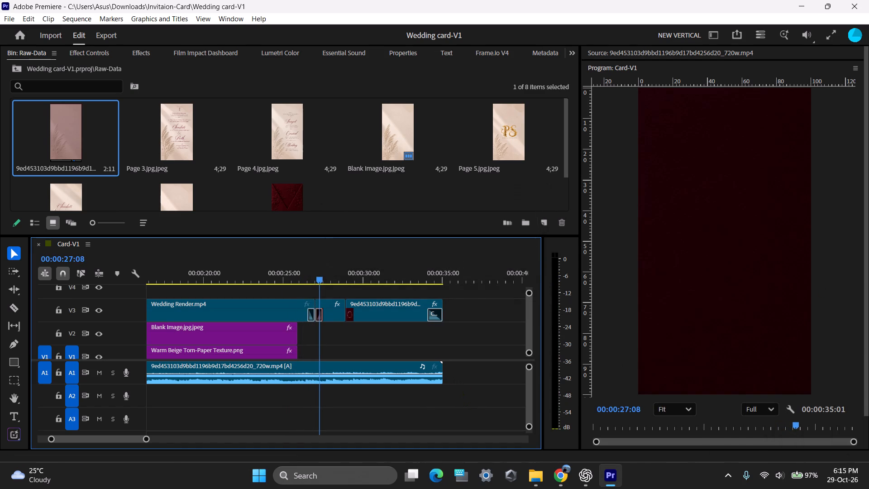
{"action": "left_click", "coordinate": [868, 0]}
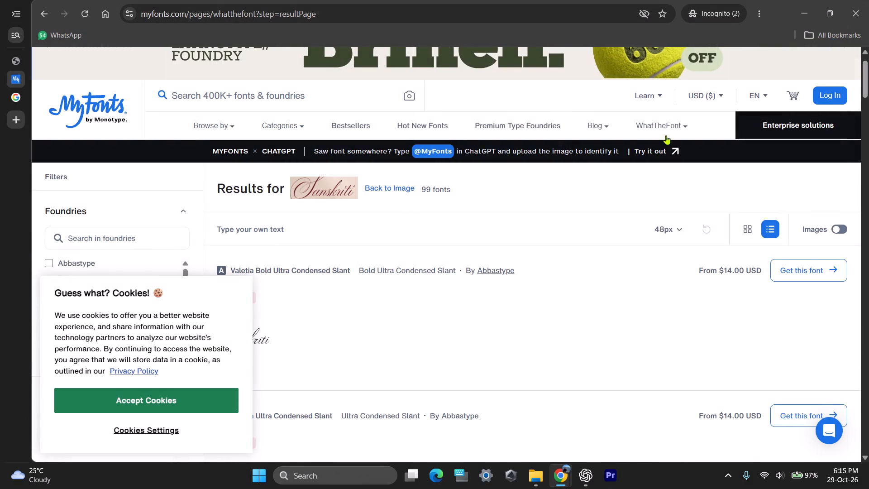
{"action": "left_click", "coordinate": [868, 4]}
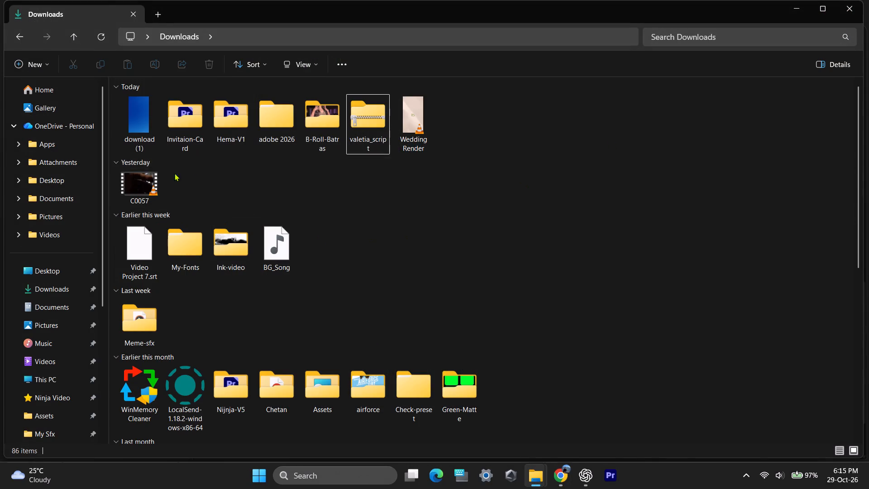
Move the valetia_script zip archive from Downloads into the My-Fonts folder.
{"action": "left_click_drag", "start_coordinate": [369, 121], "coordinate": [232, 189]}
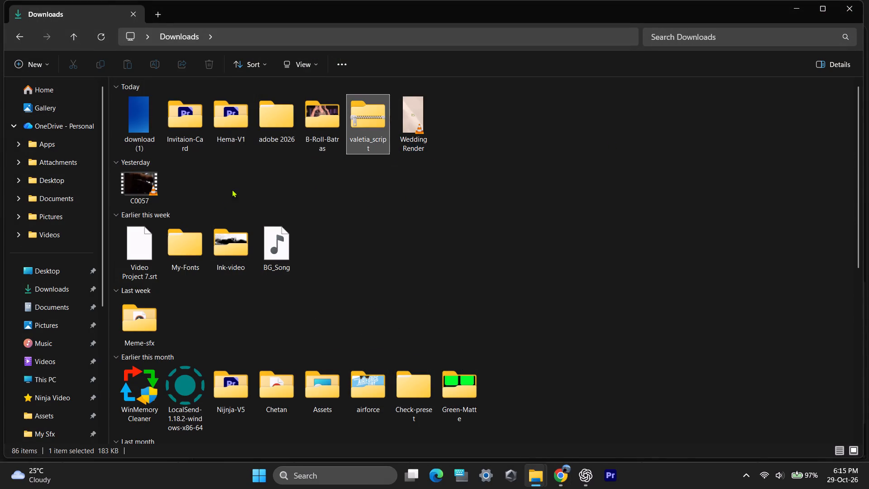
{"action": "left_click_drag", "start_coordinate": [232, 189], "coordinate": [181, 244]}
Extract the valetia_script archive in the My-Fonts folder to a valetia_script subfolder.
{"action": "double_click", "coordinate": [182, 242]}
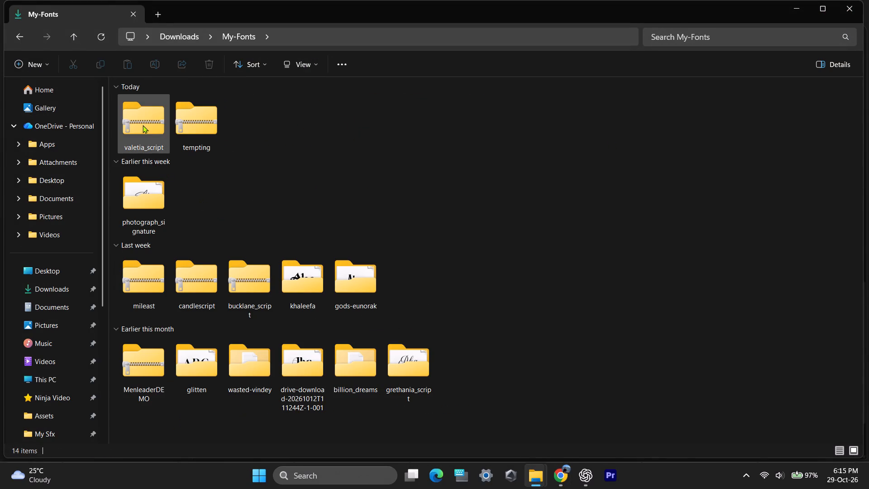
{"action": "left_click", "coordinate": [143, 125]}
{"action": "right_click", "coordinate": [143, 125]}
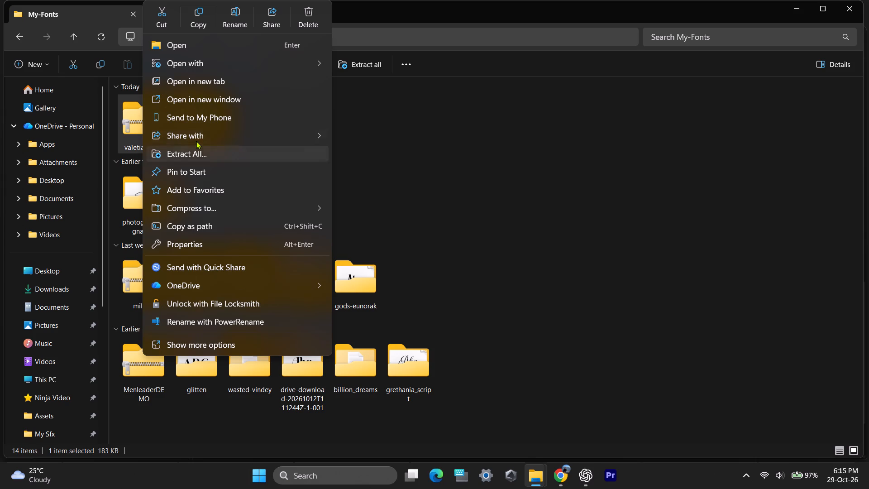
{"action": "left_click", "coordinate": [197, 151]}
{"action": "left_click", "coordinate": [521, 356]}
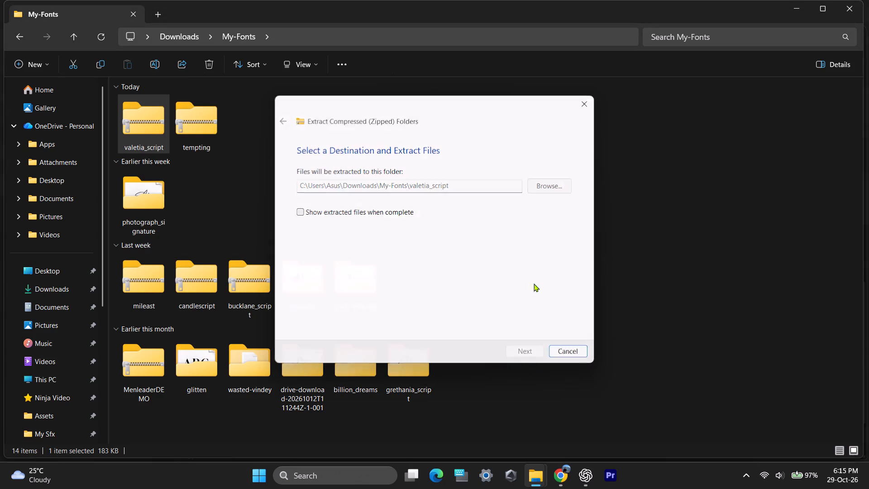
Install both Valentia ttf font files, OpenType and TrueType, from the extracted valetia_script folder.
{"action": "double_click", "coordinate": [273, 136]}
{"action": "left_click_drag", "start_coordinate": [210, 179], "coordinate": [212, 120]}
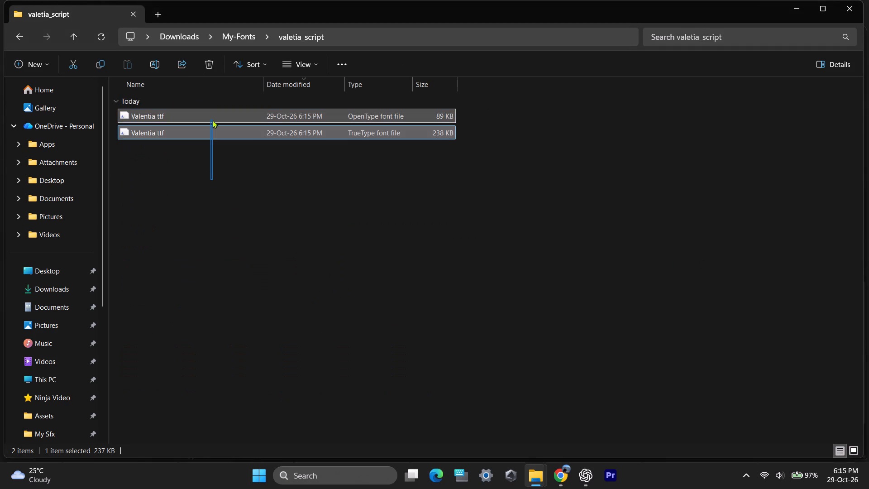
{"action": "left_click_drag", "start_coordinate": [212, 120], "coordinate": [212, 119]}
{"action": "right_click", "coordinate": [212, 118]}
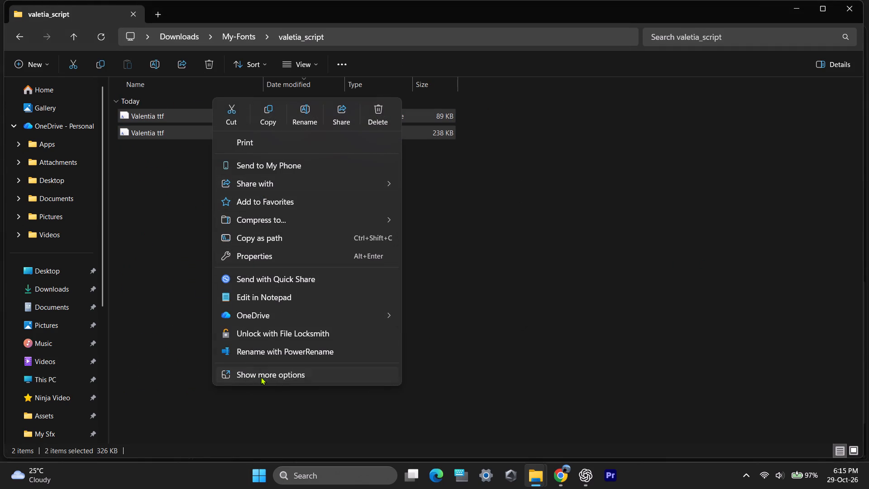
{"action": "left_click", "coordinate": [261, 377]}
{"action": "left_click", "coordinate": [255, 220]}
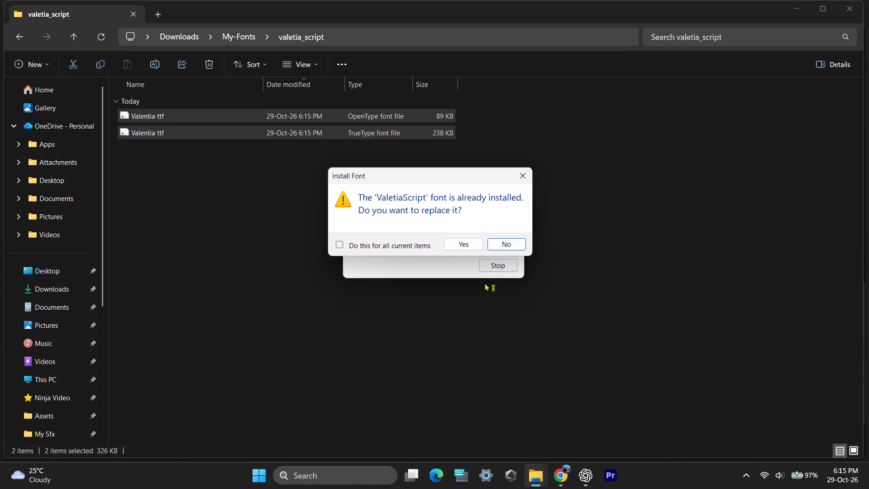
Dismiss the replacement of the installed ValetiaScript font and stop the font installation.
{"action": "left_click", "coordinate": [513, 180]}
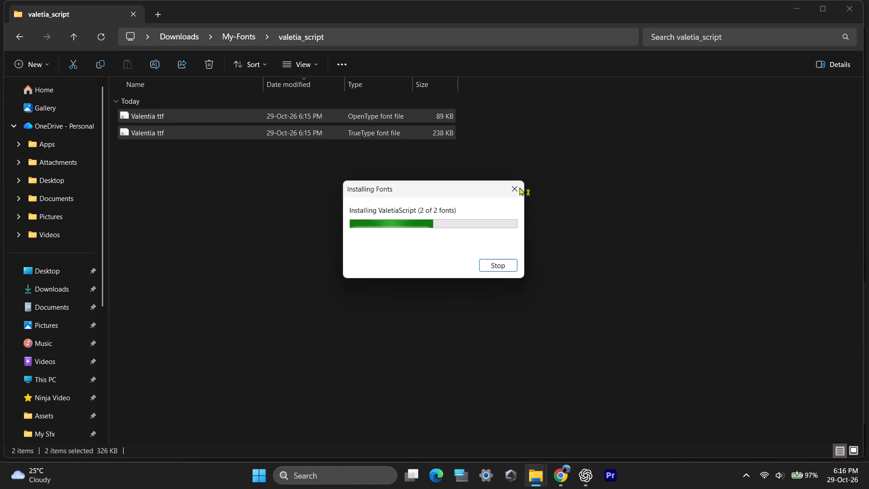
{"action": "left_click", "coordinate": [510, 269]}
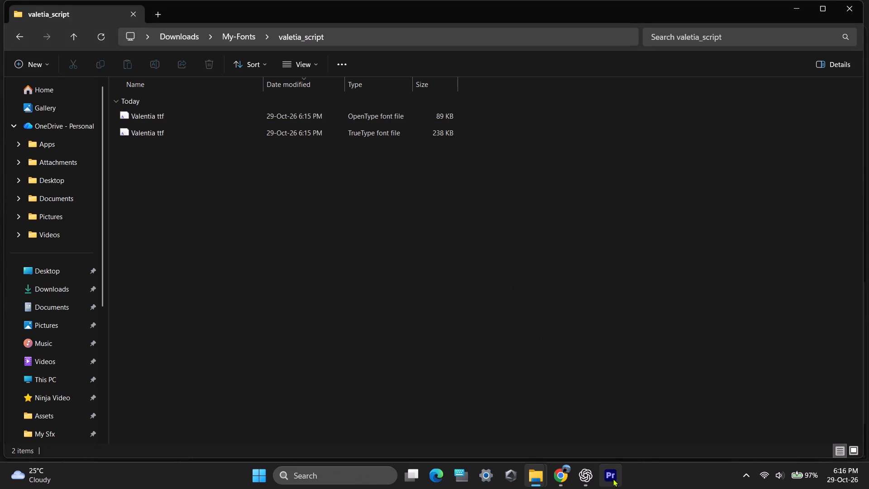
Switch to Premiere and open the recent project Wedding card-V1.
{"action": "left_click", "coordinate": [613, 479]}
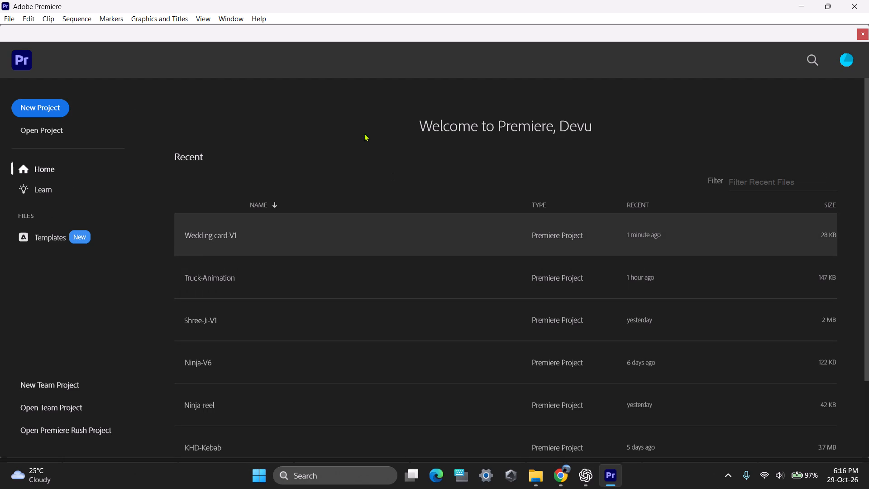
{"action": "left_click", "coordinate": [211, 242]}
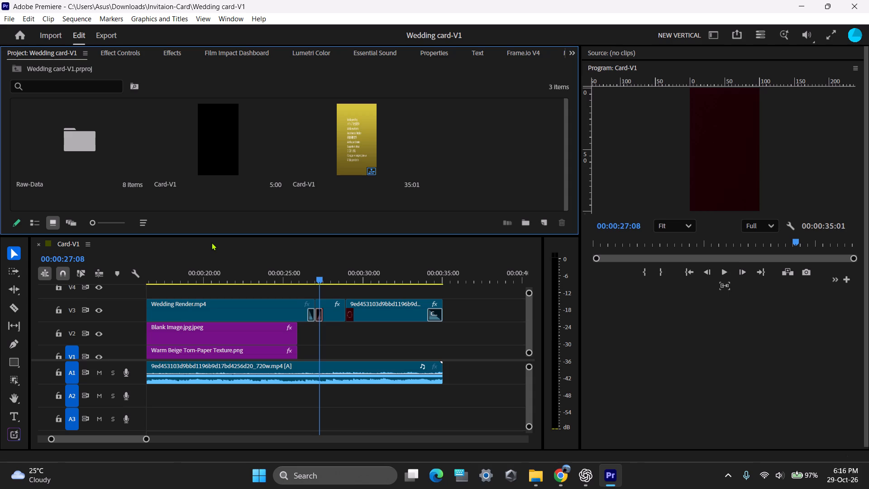
Add a new text layer on V4 and align its start with the held red clip on V3.
{"action": "left_click_drag", "start_coordinate": [315, 269], "coordinate": [265, 283]}
{"action": "key", "text": "equal"}
{"action": "scroll", "coordinate": [422, 284], "scroll_direction": "down", "scroll_amount": 7}
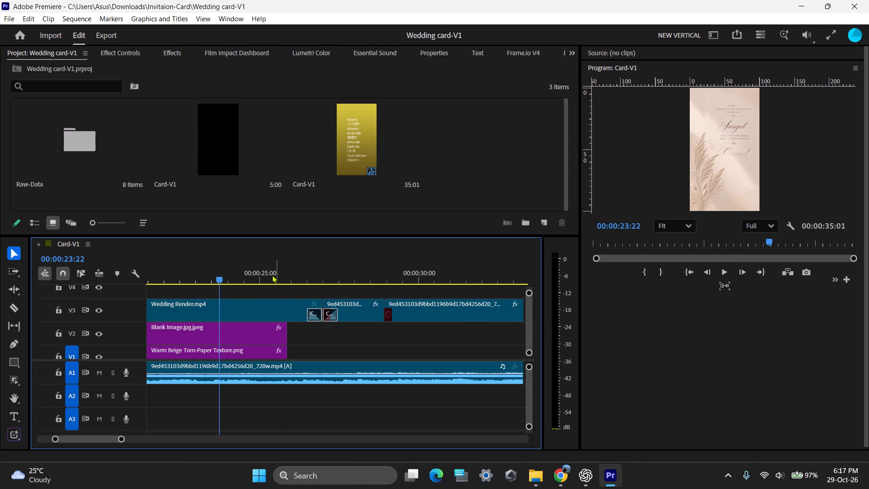
{"action": "left_click_drag", "start_coordinate": [264, 275], "coordinate": [346, 278]}
{"action": "scroll", "coordinate": [387, 350], "scroll_direction": "up", "scroll_amount": 5, "text": "ctrl"}
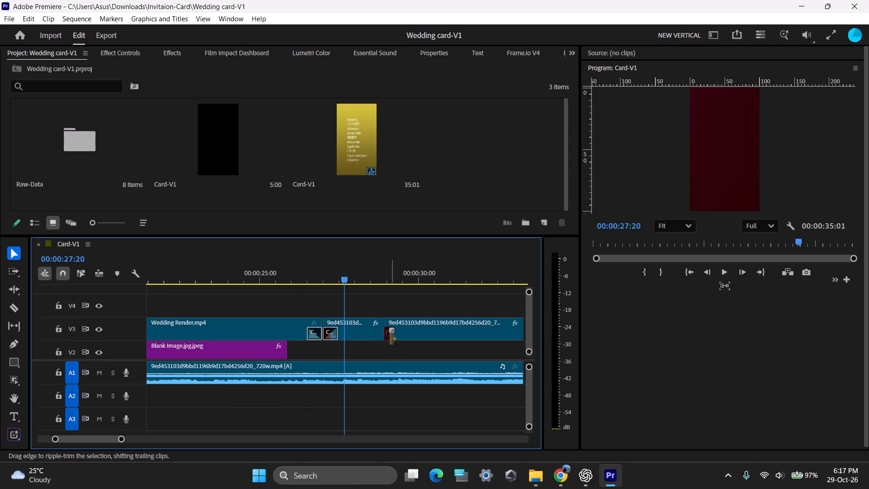
{"action": "key", "text": "ctrl+t"}
{"action": "left_click_drag", "start_coordinate": [377, 306], "coordinate": [418, 305]}
Show the new text over the ornamented red frame at 00:00:29:19 and enlarge the Program preview.
{"action": "left_click_drag", "start_coordinate": [357, 268], "coordinate": [368, 269]}
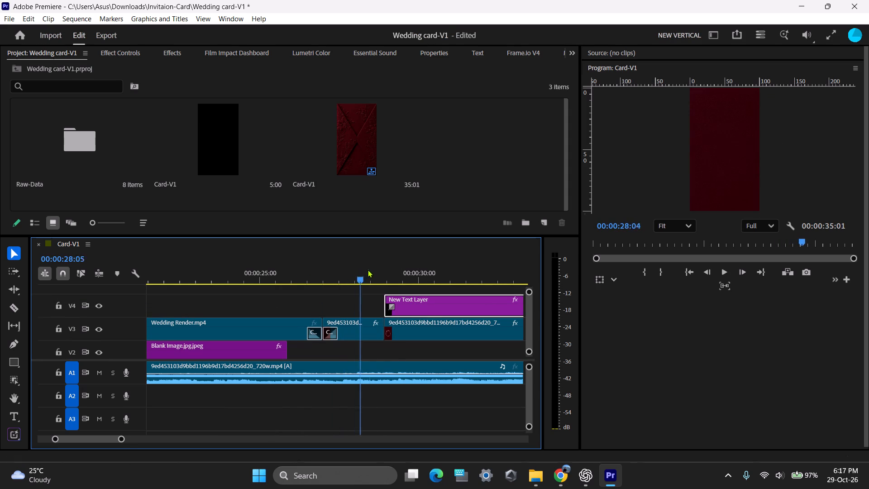
{"action": "left_click_drag", "start_coordinate": [368, 269], "coordinate": [408, 273]}
{"action": "left_click", "coordinate": [707, 184]}
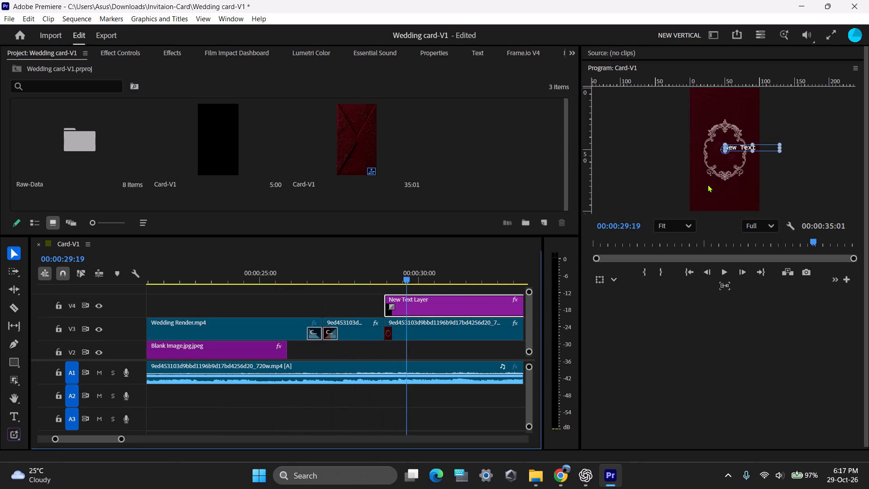
{"action": "left_click_drag", "start_coordinate": [667, 301], "coordinate": [647, 483]}
Play back the red transition and the new text's appearance over the ornament, between about 00:00:27:00 and 00:00:29:26.
{"action": "key", "text": "space"}
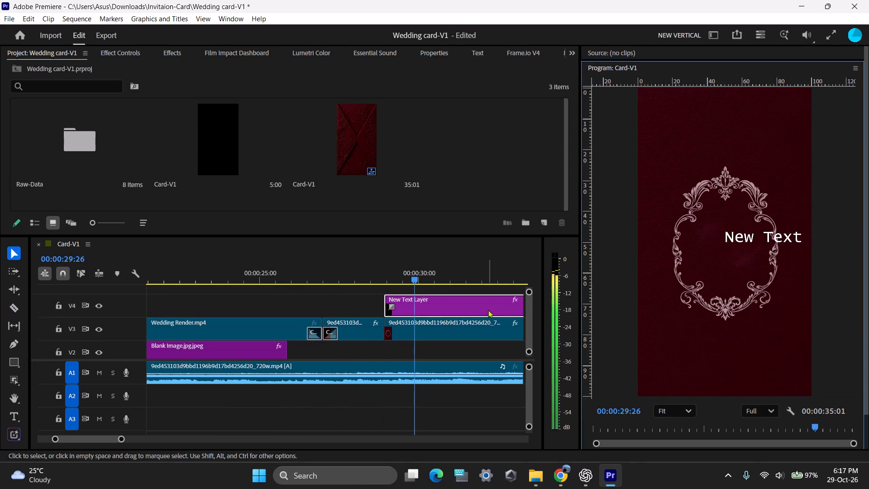
{"action": "key", "text": "space"}
{"action": "left_click_drag", "start_coordinate": [422, 269], "coordinate": [331, 285]}
{"action": "key", "text": "space"}
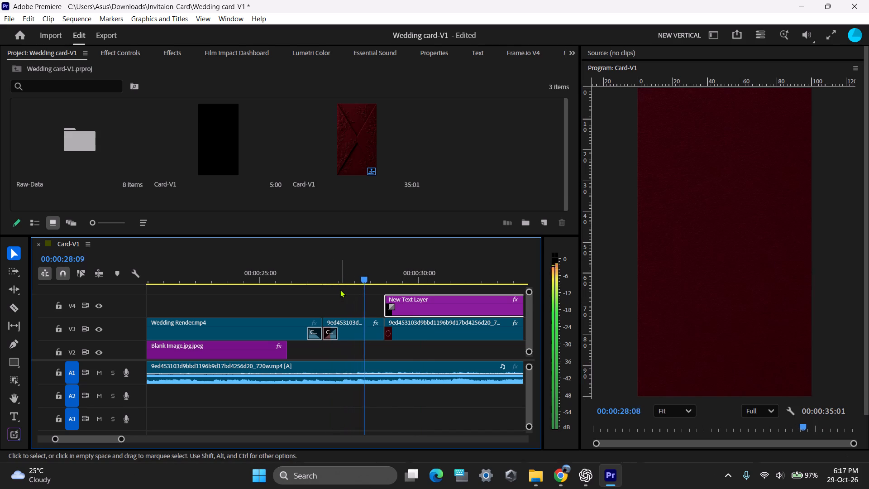
{"action": "key", "text": "space"}
{"action": "left_click_drag", "start_coordinate": [392, 264], "coordinate": [352, 273]}
{"action": "key", "text": "space"}
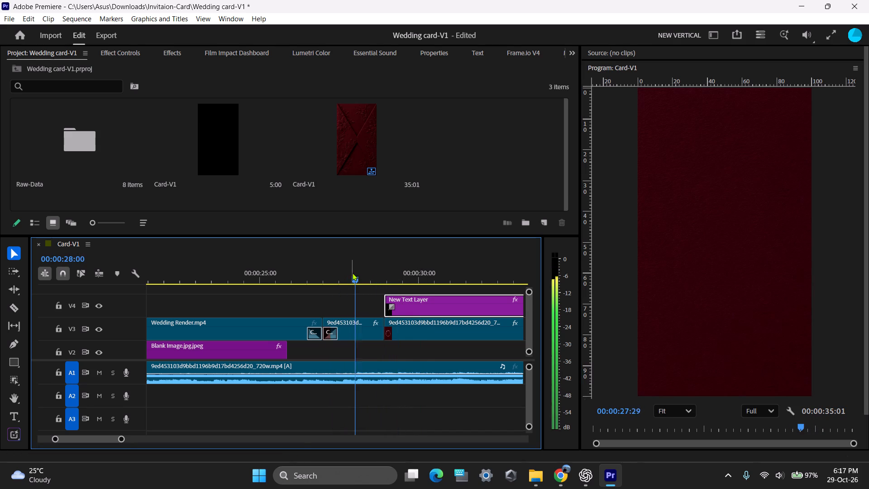
{"action": "key", "text": "space"}
Move the new text leftward across the ornamental frame and replace its wording with a capital S.
{"action": "left_click", "coordinate": [432, 305]}
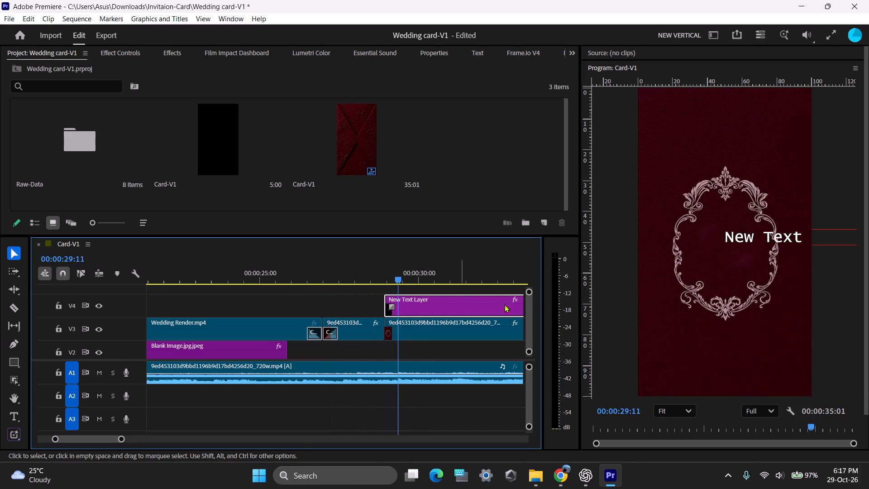
{"action": "left_click_drag", "start_coordinate": [767, 241], "coordinate": [707, 241]}
{"action": "left_click_drag", "start_coordinate": [763, 238], "coordinate": [674, 241]}
{"action": "double_click", "coordinate": [694, 238]}
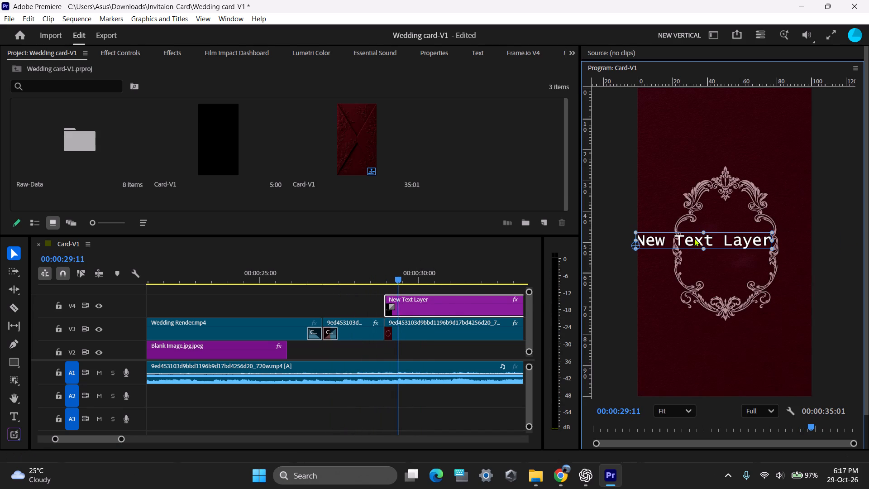
{"action": "key", "text": "BackSpace"}
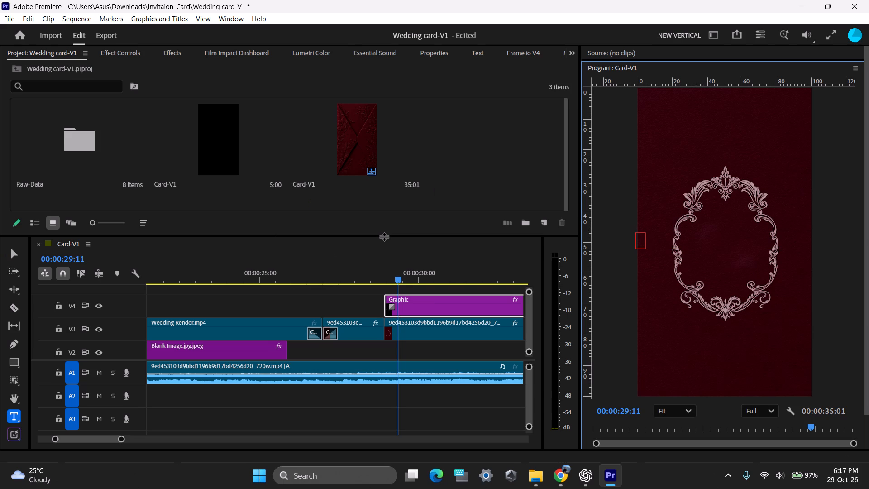
{"action": "key", "text": "shift+p"}
{"action": "key", "text": "BackSpace"}
{"action": "key", "text": "shift+s"}
Set the font of the letter S to Valetia Script.
{"action": "double_click", "coordinate": [638, 239]}
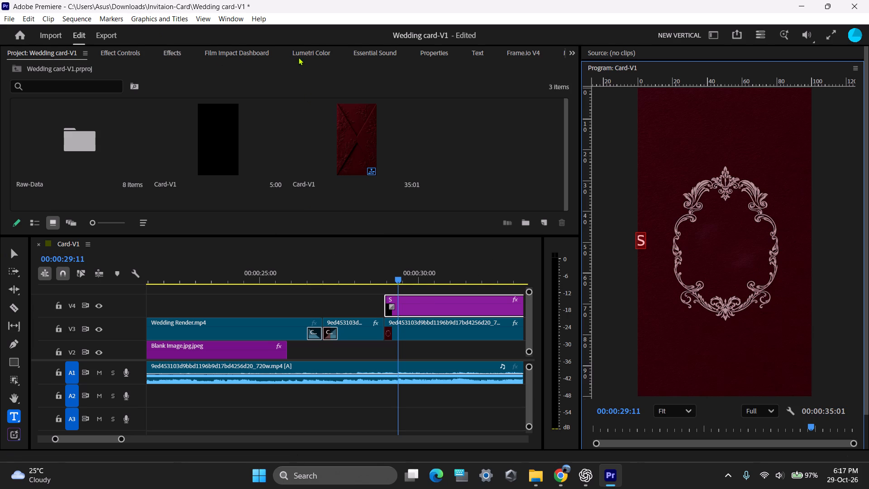
{"action": "left_click", "coordinate": [441, 54]}
{"action": "left_click", "coordinate": [113, 170]}
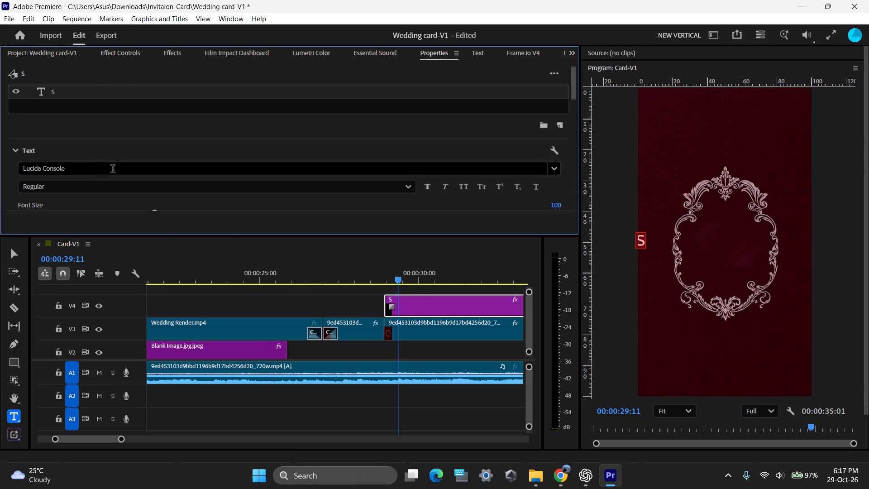
{"action": "type", "text": "ve"}
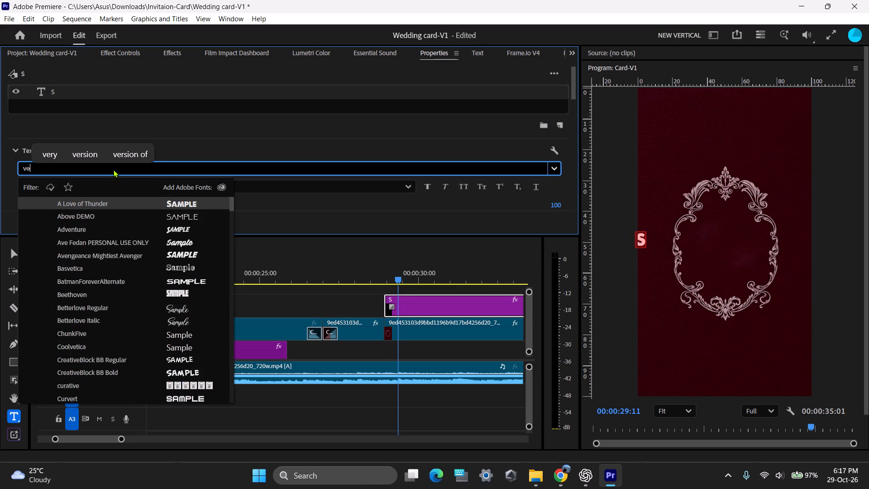
{"action": "key", "text": "BackSpace"}
{"action": "type", "text": "ale"}
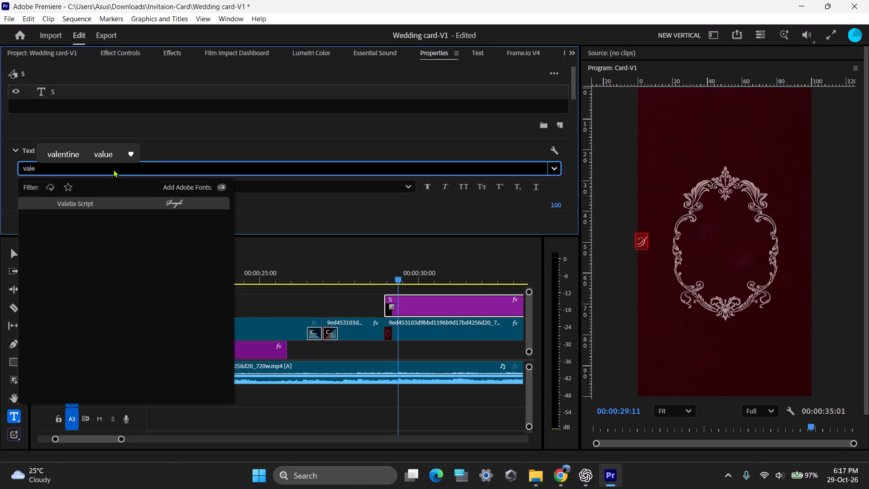
{"action": "key", "text": "Return"}
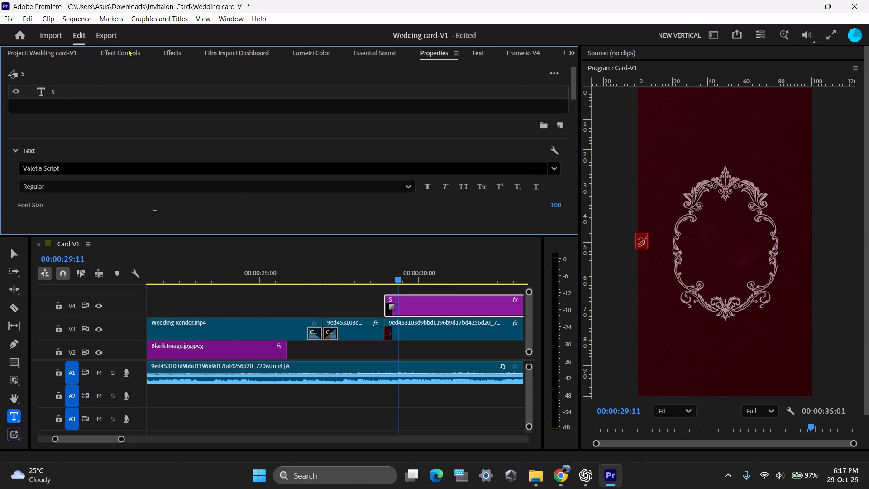
Scale the letter S to 185 and set its Vector Motion position to 1394, 916 inside the ornamental frame.
{"action": "left_click", "coordinate": [128, 48]}
{"action": "left_click_drag", "start_coordinate": [165, 111], "coordinate": [385, 120]}
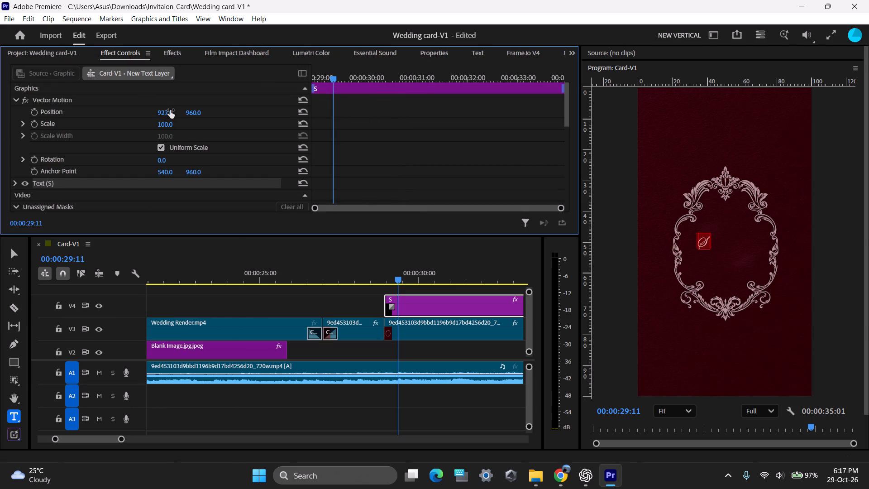
{"action": "left_click_drag", "start_coordinate": [164, 125], "coordinate": [248, 129]}
{"action": "left_click_drag", "start_coordinate": [162, 112], "coordinate": [296, 114]}
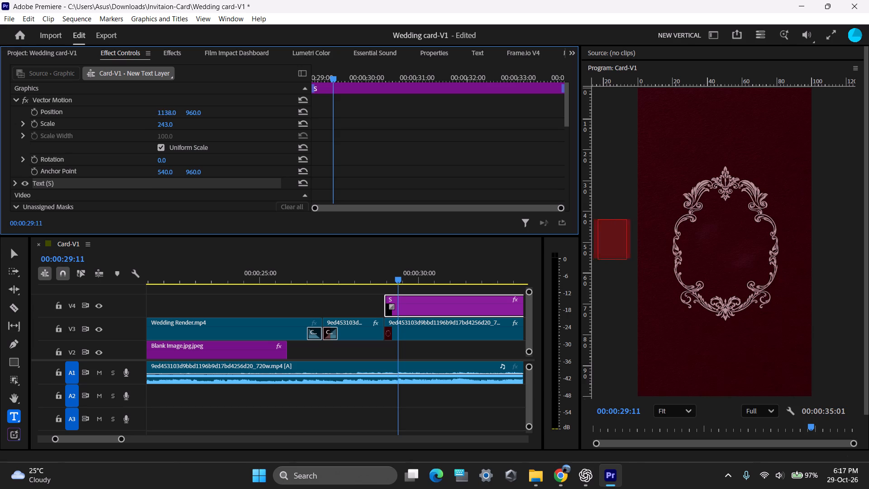
{"action": "left_click_drag", "start_coordinate": [296, 114], "coordinate": [593, 148]}
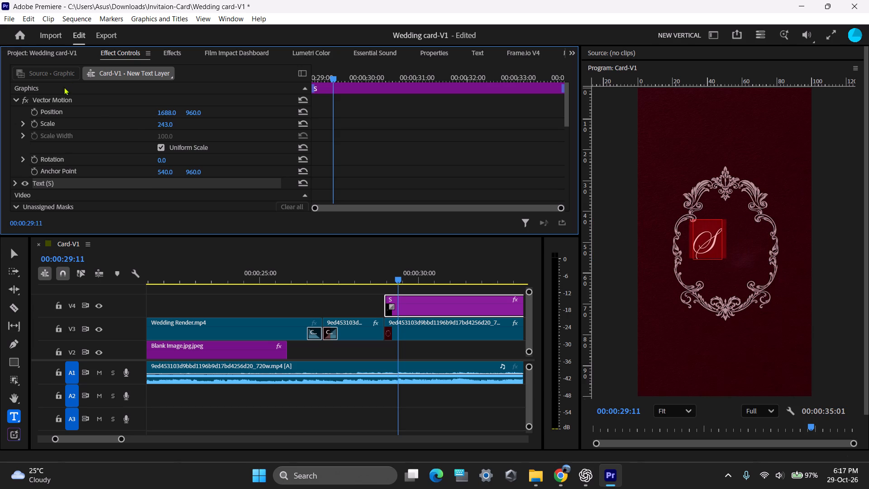
{"action": "left_click_drag", "start_coordinate": [168, 123], "coordinate": [137, 132]}
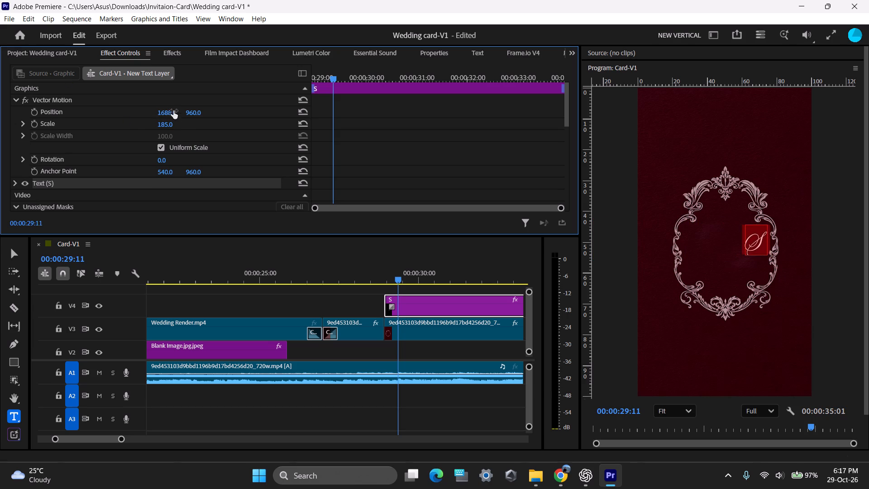
{"action": "left_click_drag", "start_coordinate": [168, 112], "coordinate": [2, 135]}
{"action": "left_click_drag", "start_coordinate": [204, 110], "coordinate": [153, 146]}
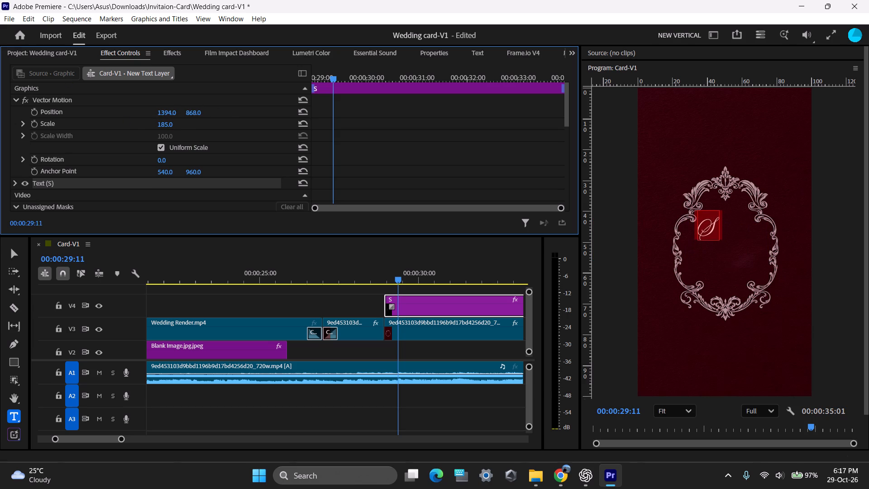
{"action": "left_click_drag", "start_coordinate": [153, 146], "coordinate": [193, 149]}
{"action": "left_click_drag", "start_coordinate": [195, 112], "coordinate": [185, 120]}
Adjust the Vector Motion position of the letter S on V4 to 1405, 890.
{"action": "left_click", "coordinate": [347, 304]}
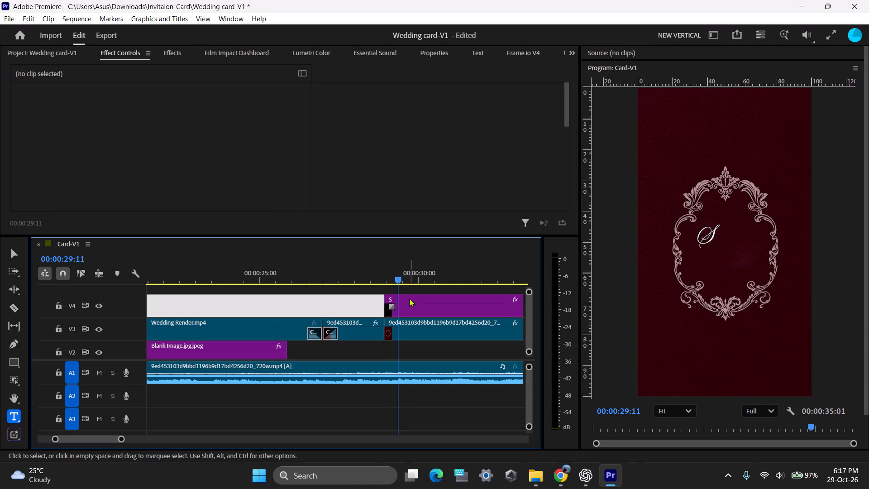
{"action": "left_click", "coordinate": [404, 293]}
{"action": "left_click", "coordinate": [420, 302]}
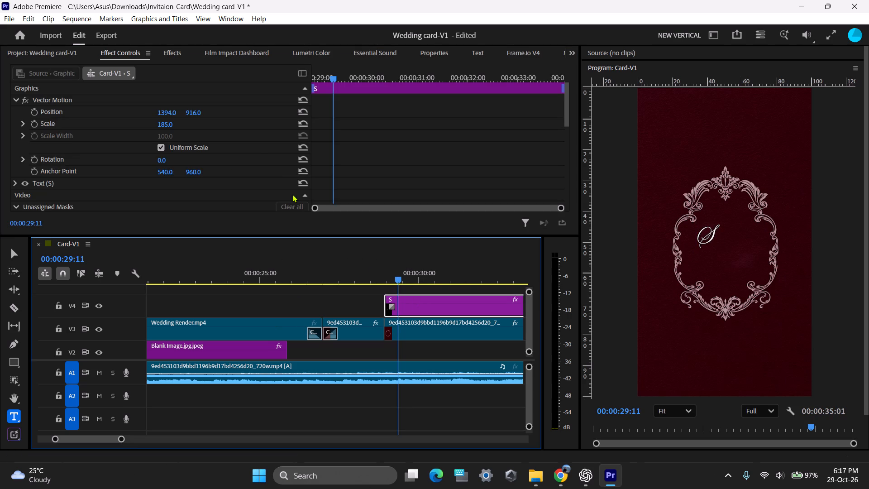
{"action": "left_click_drag", "start_coordinate": [199, 112], "coordinate": [189, 125]}
{"action": "left_click_drag", "start_coordinate": [167, 114], "coordinate": [174, 115]}
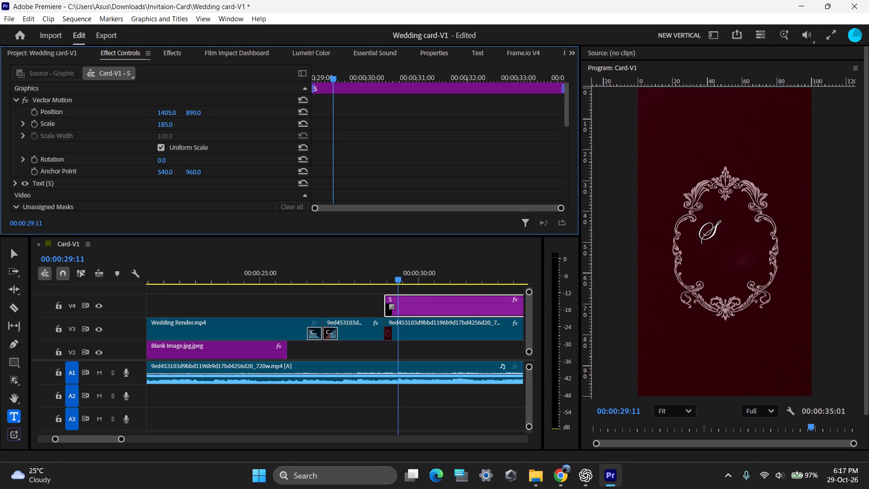
Extend the S clip on V4 to the end of the ending clip and add cross dissolves at both ends.
{"action": "left_click_drag", "start_coordinate": [174, 115], "coordinate": [174, 115]}
{"action": "scroll", "coordinate": [379, 295], "scroll_direction": "down", "scroll_amount": 3}
{"action": "scroll", "coordinate": [367, 337], "scroll_direction": "down", "scroll_amount": 5}
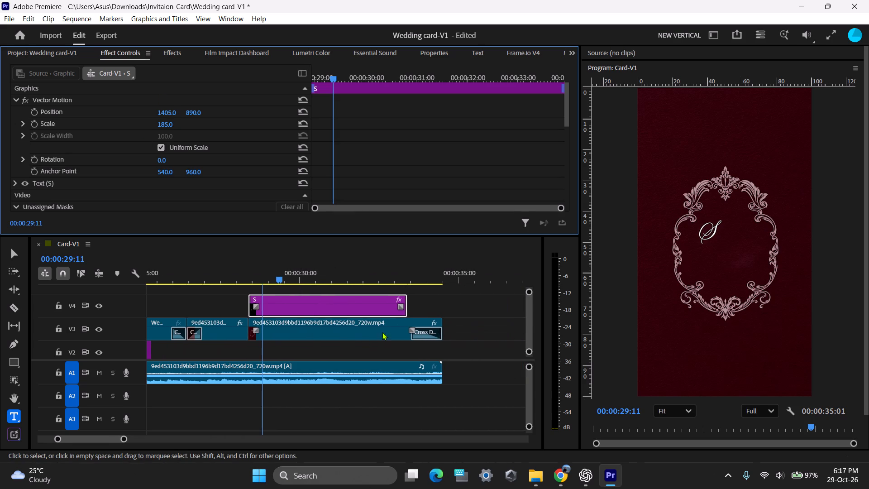
{"action": "left_click_drag", "start_coordinate": [404, 301], "coordinate": [436, 307]}
{"action": "left_click", "coordinate": [425, 307]}
{"action": "key", "text": "shift+d"}
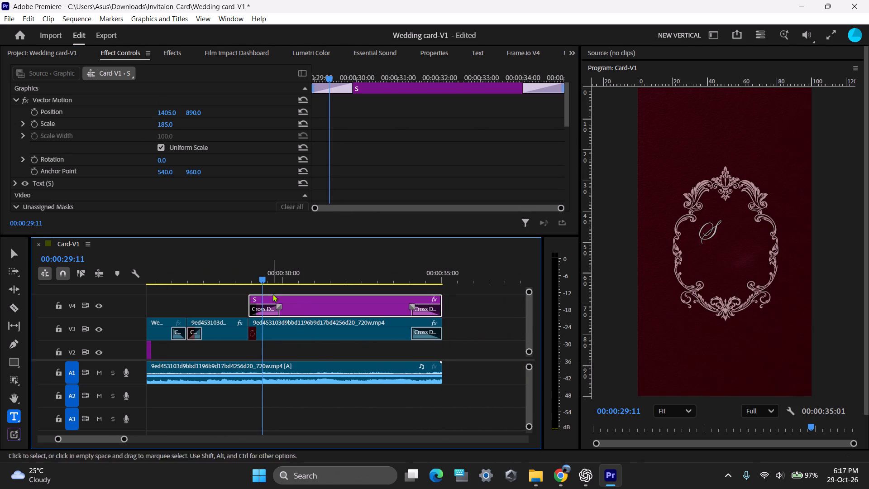
Duplicate the S clip onto V5 and set the copy's Vector Motion position to 1594, 1028.
{"action": "left_click_drag", "start_coordinate": [264, 276], "coordinate": [273, 280]}
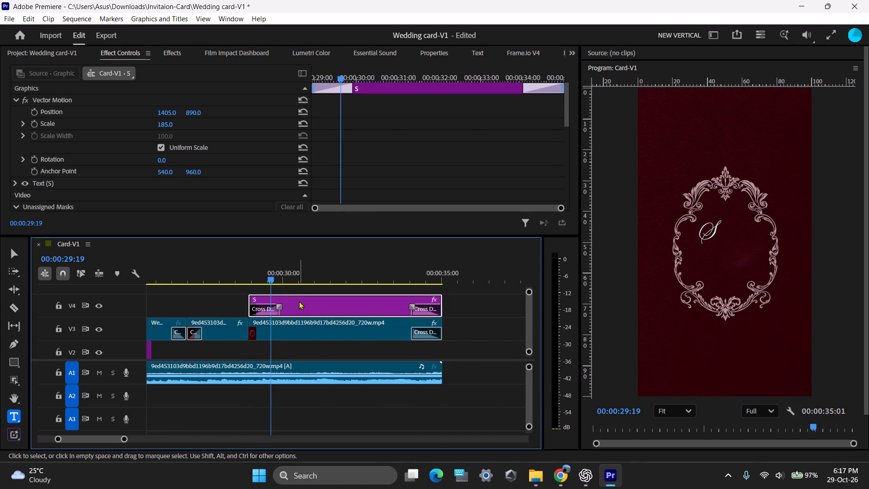
{"action": "scroll", "coordinate": [301, 307], "scroll_direction": "up", "scroll_amount": 4, "text": "ctrl"}
{"action": "left_click_drag", "start_coordinate": [302, 308], "coordinate": [301, 292]}
{"action": "left_click_drag", "start_coordinate": [301, 300], "coordinate": [301, 289]}
{"action": "scroll", "coordinate": [314, 336], "scroll_direction": "up", "scroll_amount": 11, "text": "ctrl"}
{"action": "left_click", "coordinate": [301, 307]}
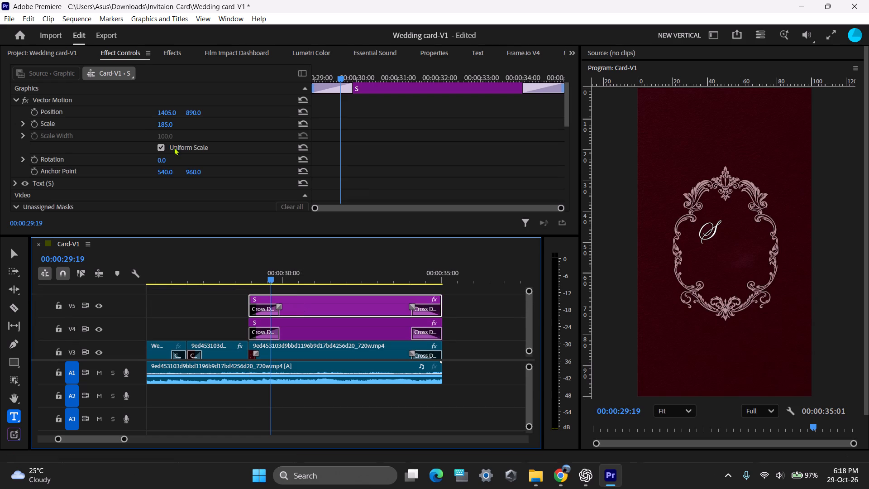
{"action": "left_click_drag", "start_coordinate": [189, 111], "coordinate": [271, 122]}
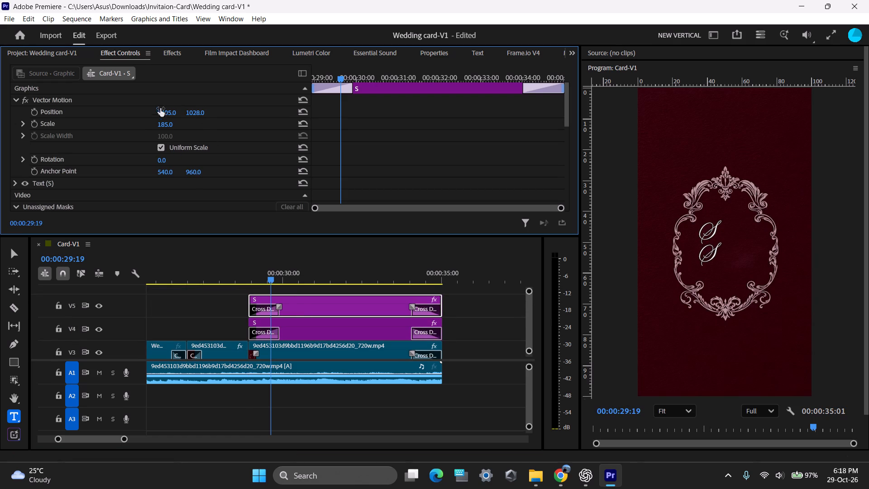
{"action": "left_click_drag", "start_coordinate": [164, 112], "coordinate": [272, 116]}
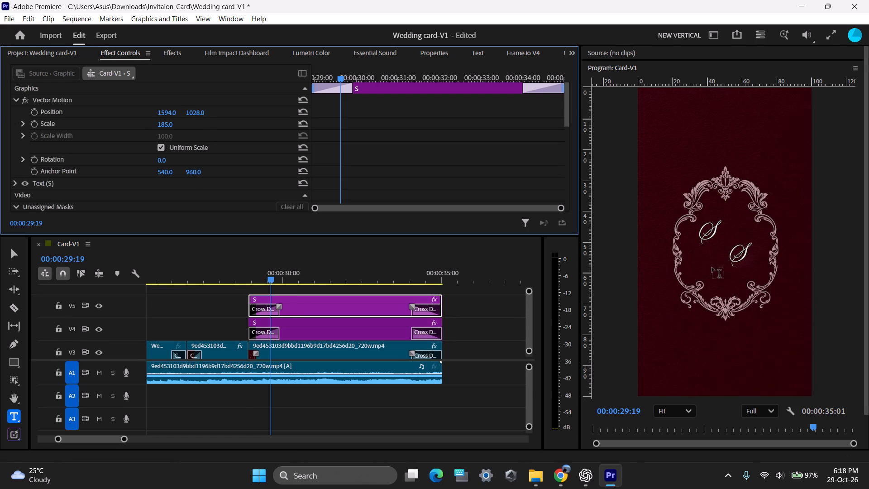
Replace the wording of the V5 copy with a capital P.
{"action": "double_click", "coordinate": [747, 258]}
{"action": "key", "text": "BackSpace"}
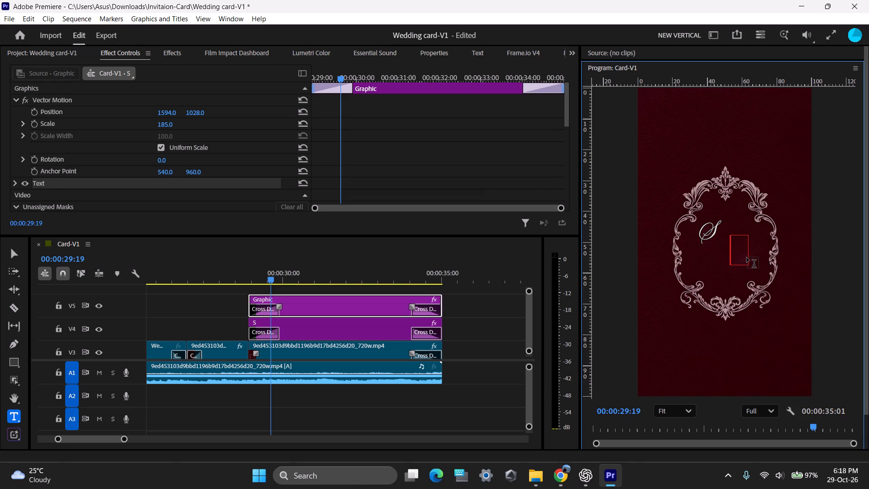
{"action": "key", "text": "shift+p"}
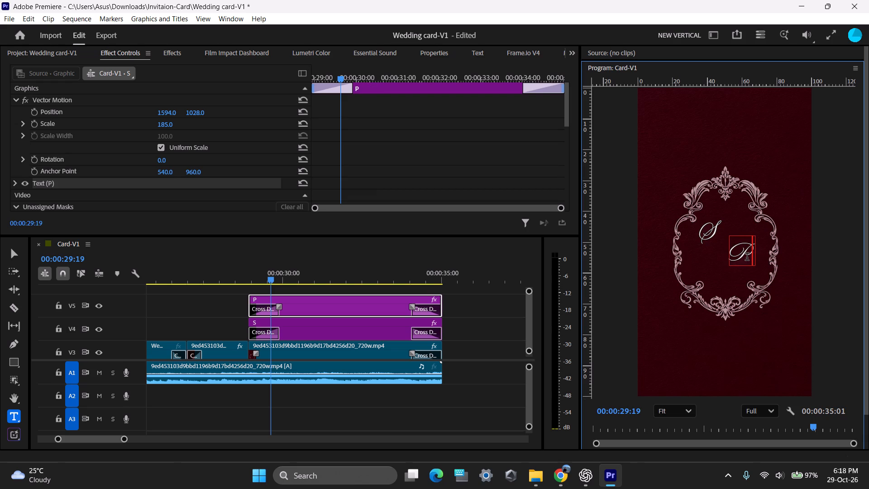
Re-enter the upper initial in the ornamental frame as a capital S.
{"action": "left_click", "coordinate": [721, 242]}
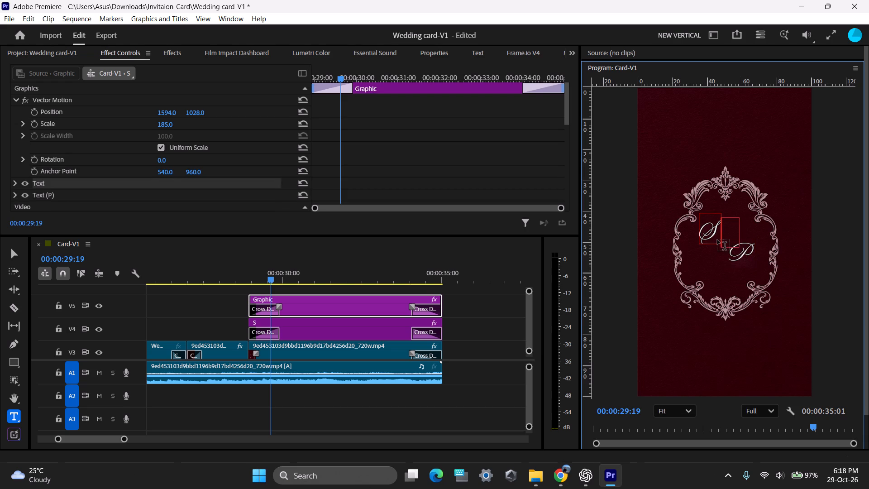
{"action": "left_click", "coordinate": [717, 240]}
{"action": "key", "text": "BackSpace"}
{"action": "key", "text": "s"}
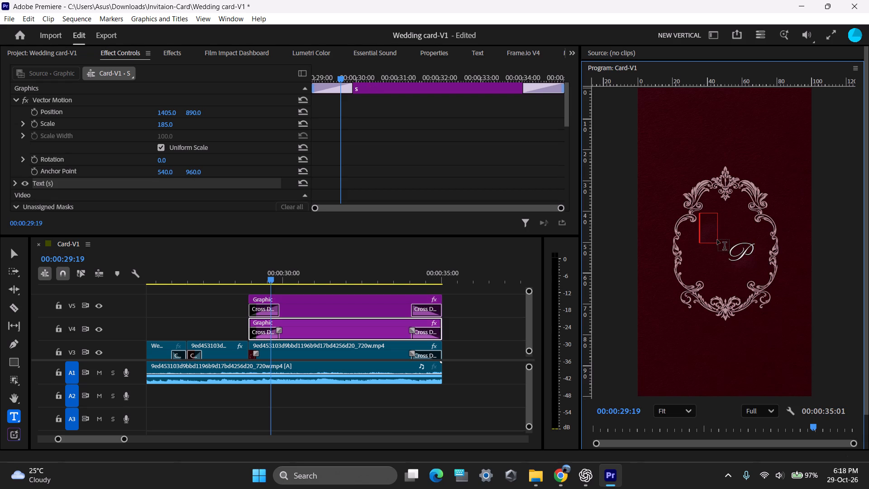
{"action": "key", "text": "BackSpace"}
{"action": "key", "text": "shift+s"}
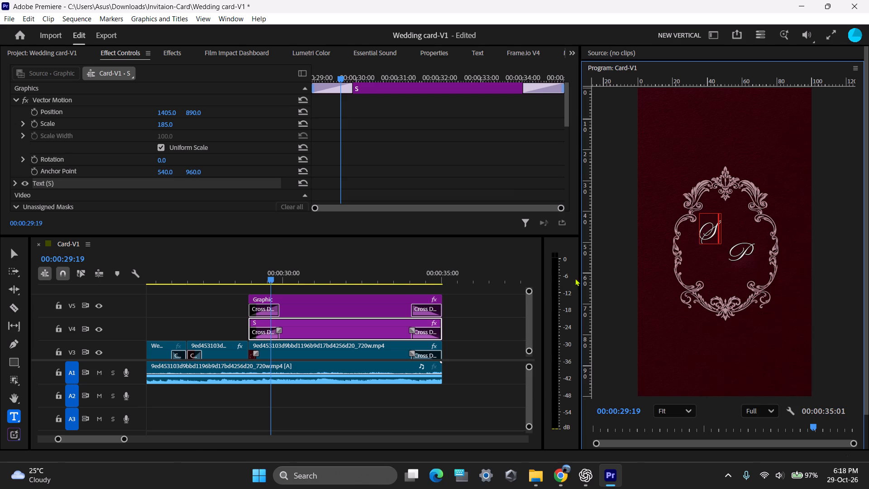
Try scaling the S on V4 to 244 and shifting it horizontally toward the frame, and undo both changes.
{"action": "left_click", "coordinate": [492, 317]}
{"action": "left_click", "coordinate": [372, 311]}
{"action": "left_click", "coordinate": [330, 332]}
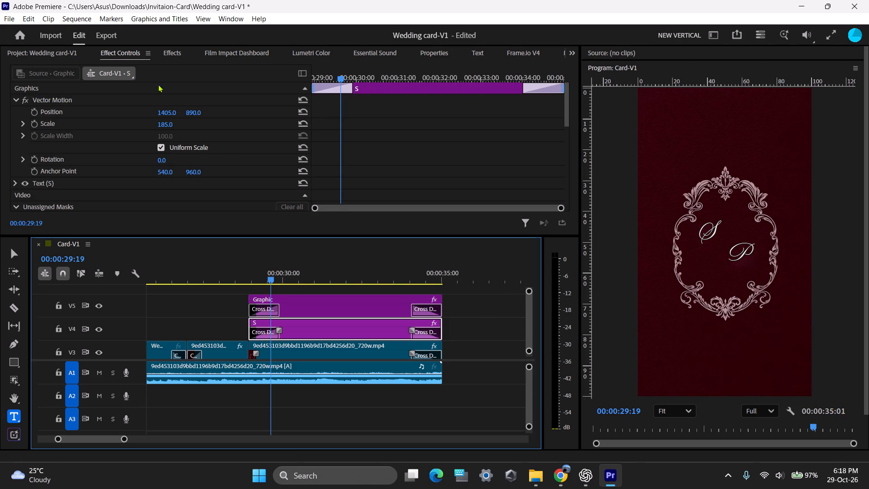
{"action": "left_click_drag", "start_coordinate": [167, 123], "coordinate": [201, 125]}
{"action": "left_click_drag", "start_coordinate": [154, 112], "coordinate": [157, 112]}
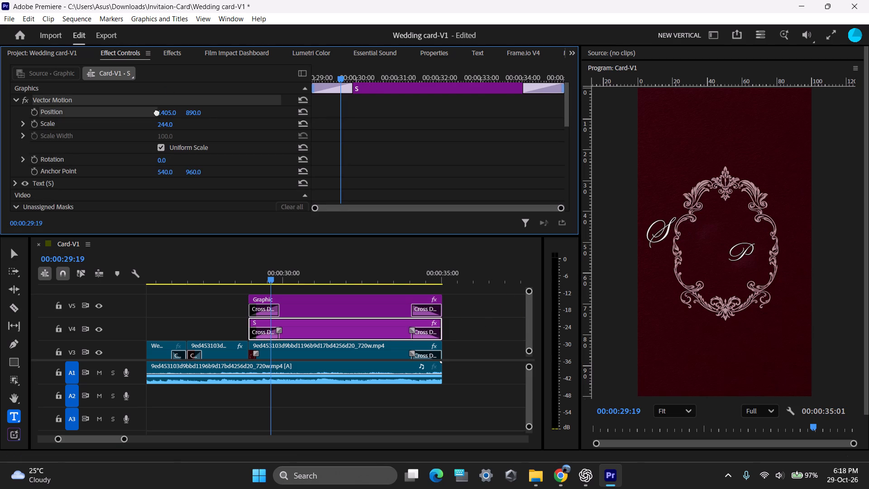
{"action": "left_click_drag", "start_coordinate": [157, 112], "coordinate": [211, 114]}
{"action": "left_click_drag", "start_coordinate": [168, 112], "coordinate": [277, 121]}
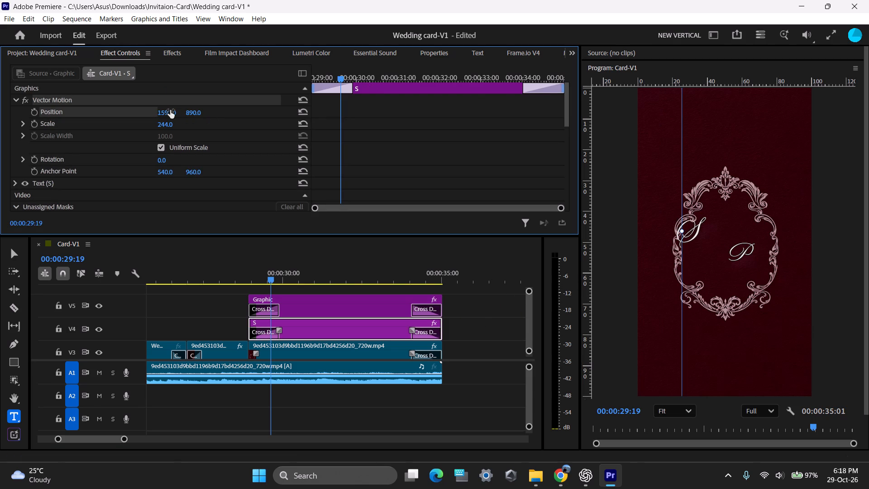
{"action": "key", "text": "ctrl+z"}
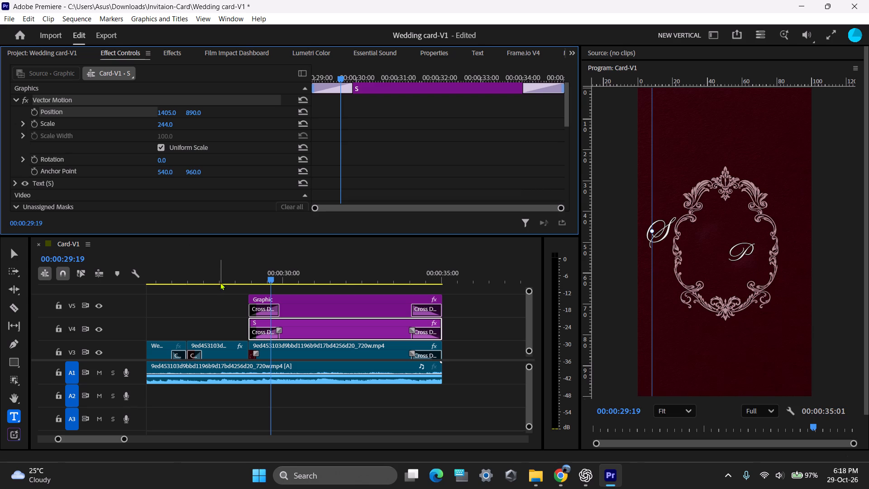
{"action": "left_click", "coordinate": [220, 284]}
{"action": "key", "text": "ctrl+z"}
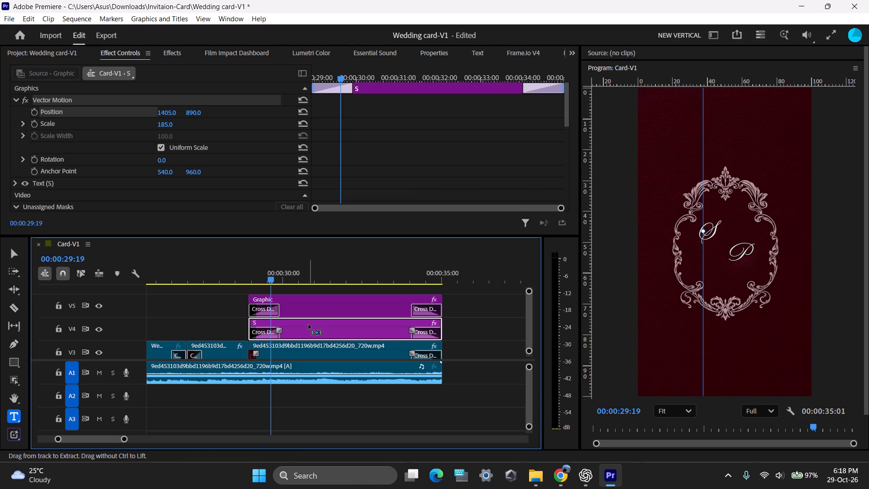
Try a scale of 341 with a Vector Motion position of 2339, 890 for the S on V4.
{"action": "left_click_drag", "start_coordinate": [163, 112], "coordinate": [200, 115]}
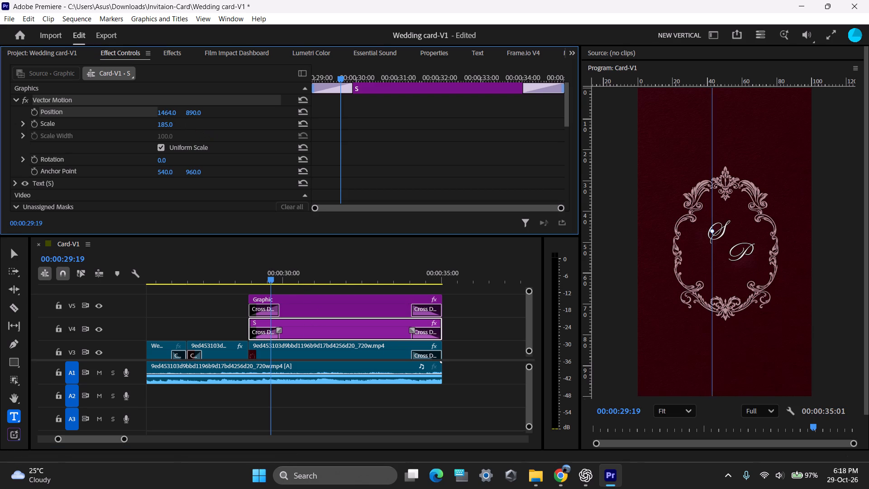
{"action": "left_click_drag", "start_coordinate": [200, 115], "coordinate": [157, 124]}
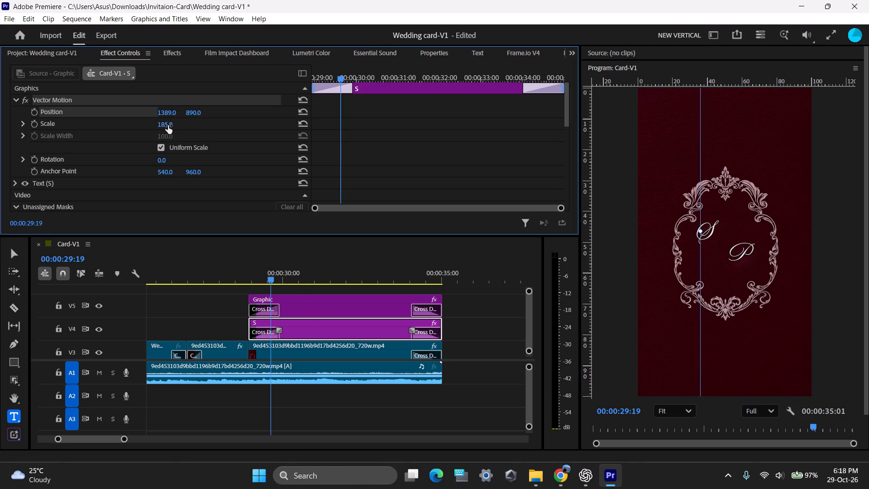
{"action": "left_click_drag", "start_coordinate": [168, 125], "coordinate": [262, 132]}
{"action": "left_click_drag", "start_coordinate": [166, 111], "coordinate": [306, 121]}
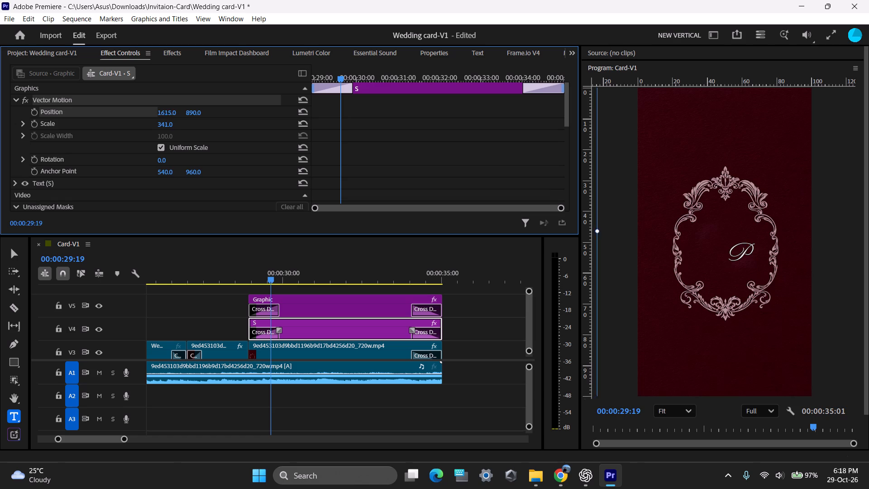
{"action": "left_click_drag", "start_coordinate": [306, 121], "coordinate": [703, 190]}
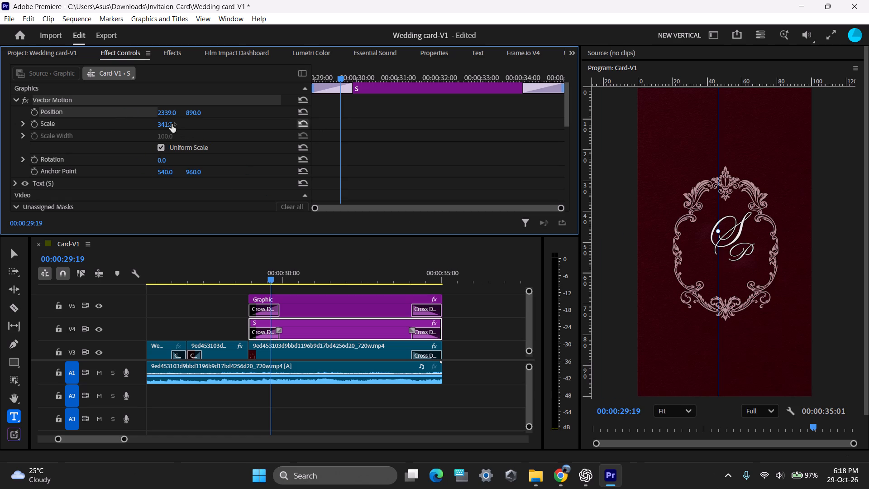
Set the scale of the S on V4 to 204 and its Vector Motion position to 1287, 890.
{"action": "left_click_drag", "start_coordinate": [172, 124], "coordinate": [97, 140]}
{"action": "left_click_drag", "start_coordinate": [168, 114], "coordinate": [161, 115]}
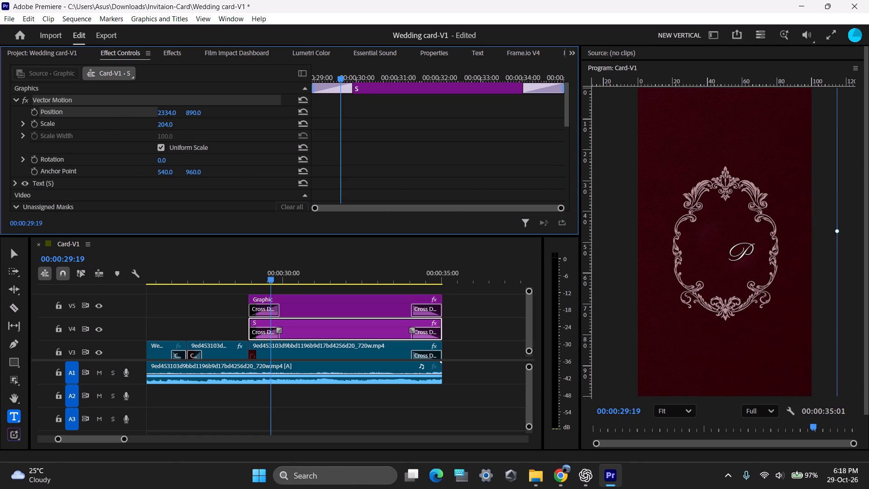
{"action": "left_click_drag", "start_coordinate": [161, 115], "coordinate": [77, 129]}
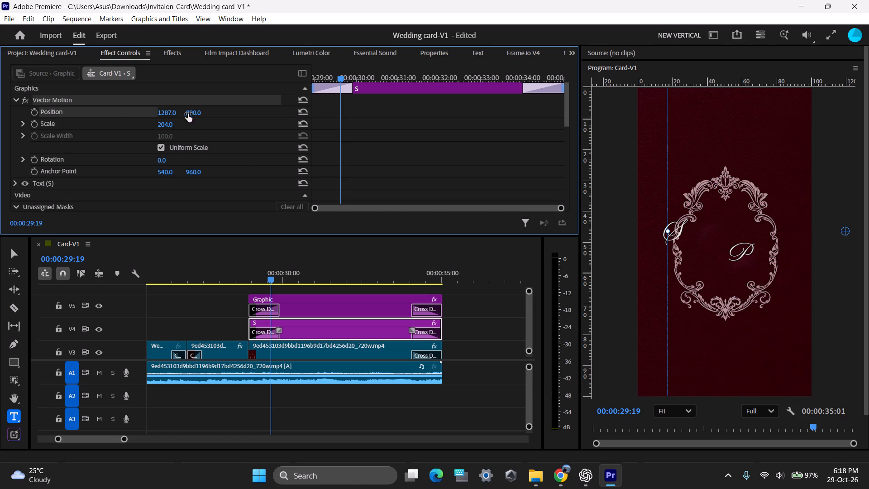
{"action": "key", "text": "ctrl+z"}
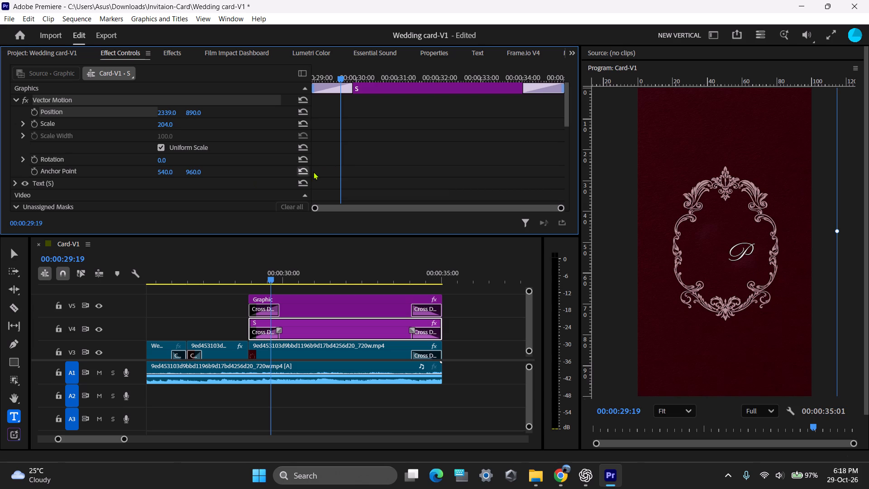
{"action": "key", "text": "ctrl+shift+z"}
Set the font size of the letter S on V4 to about 127.
{"action": "left_click", "coordinate": [532, 318]}
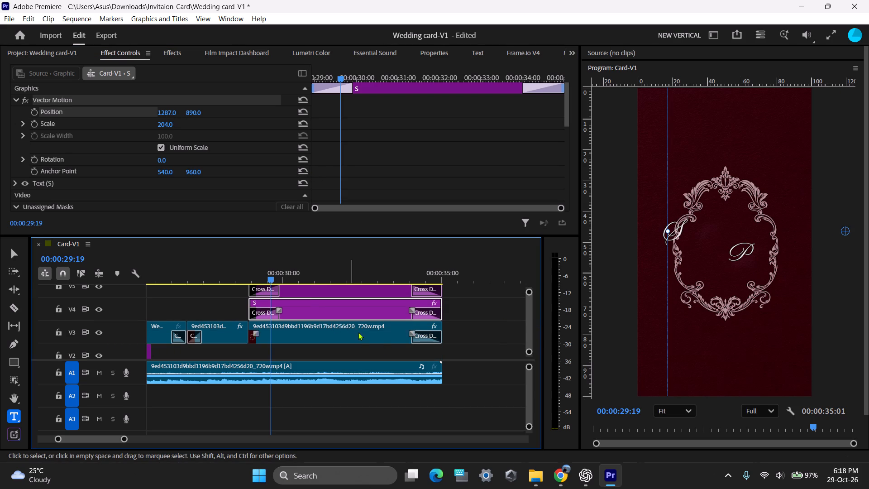
{"action": "left_click", "coordinate": [482, 315]}
{"action": "left_click", "coordinate": [333, 299]}
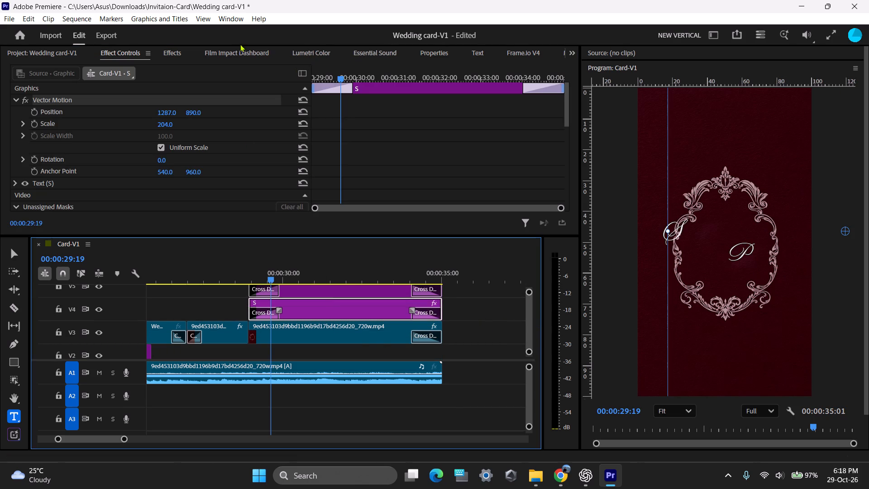
{"action": "left_click", "coordinate": [430, 54]}
{"action": "scroll", "coordinate": [341, 115], "scroll_direction": "down", "scroll_amount": 5}
{"action": "scroll", "coordinate": [183, 134], "scroll_direction": "up", "scroll_amount": 5}
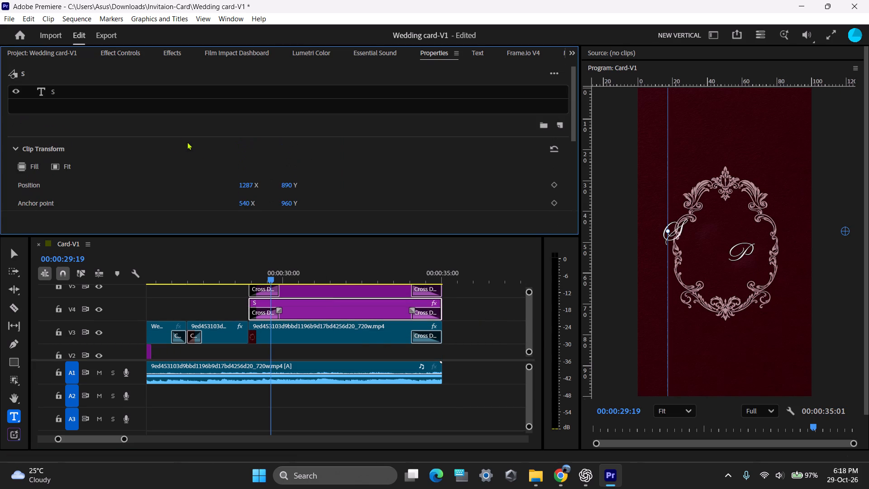
{"action": "left_click", "coordinate": [53, 87]}
{"action": "scroll", "coordinate": [53, 87], "scroll_direction": "down", "scroll_amount": 13}
{"action": "scroll", "coordinate": [143, 160], "scroll_direction": "up", "scroll_amount": 6}
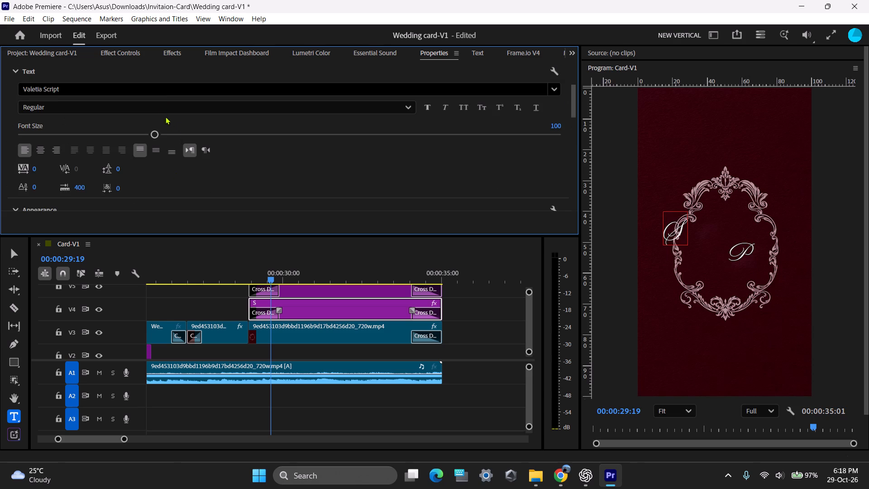
{"action": "left_click_drag", "start_coordinate": [151, 129], "coordinate": [179, 133]}
{"action": "left_click_drag", "start_coordinate": [151, 134], "coordinate": [154, 134]}
{"action": "left_click_drag", "start_coordinate": [154, 134], "coordinate": [212, 140]}
{"action": "scroll", "coordinate": [290, 175], "scroll_direction": "down", "scroll_amount": 5}
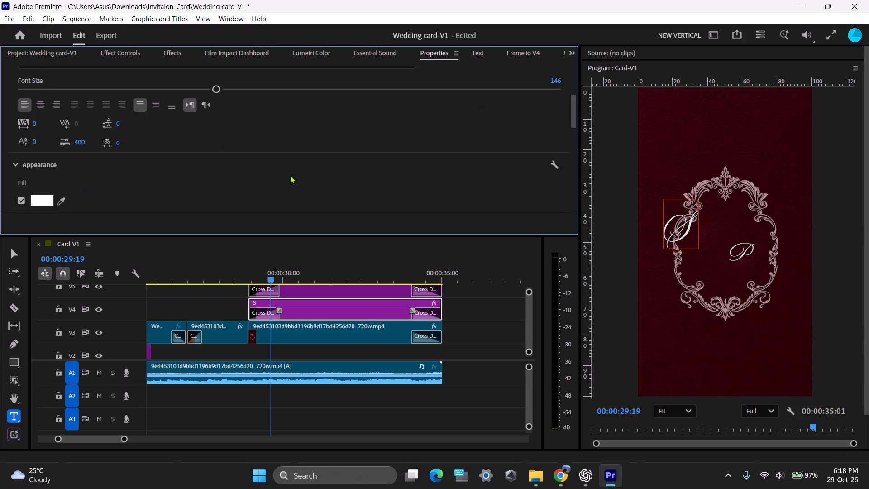
{"action": "scroll", "coordinate": [290, 175], "scroll_direction": "down", "scroll_amount": 4}
{"action": "scroll", "coordinate": [280, 132], "scroll_direction": "up", "scroll_amount": 7}
{"action": "left_click_drag", "start_coordinate": [216, 110], "coordinate": [191, 113]}
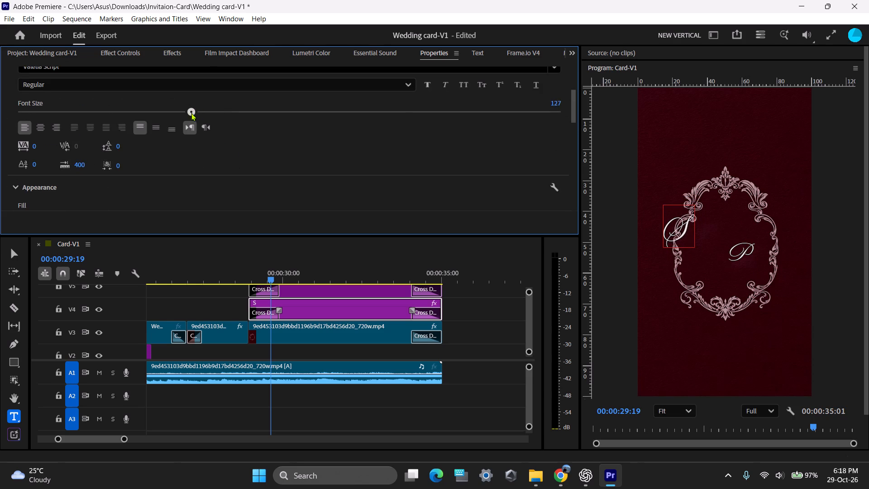
{"action": "left_click_drag", "start_coordinate": [191, 113], "coordinate": [191, 113]}
Set the horizontal position of the S text layer to 80, bringing the letter inside the ornamental frame.
{"action": "scroll", "coordinate": [299, 166], "scroll_direction": "down", "scroll_amount": 5}
{"action": "scroll", "coordinate": [279, 131], "scroll_direction": "down", "scroll_amount": 17}
{"action": "scroll", "coordinate": [294, 158], "scroll_direction": "down", "scroll_amount": 5}
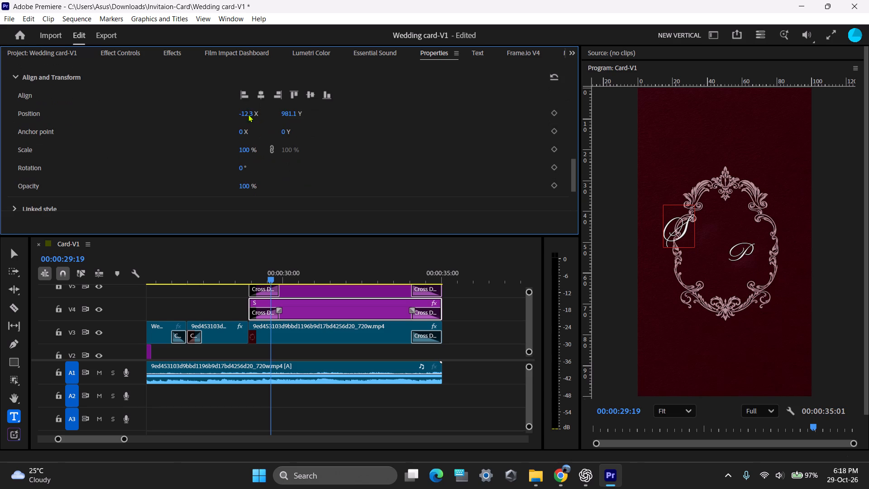
{"action": "left_click_drag", "start_coordinate": [245, 113], "coordinate": [303, 117]}
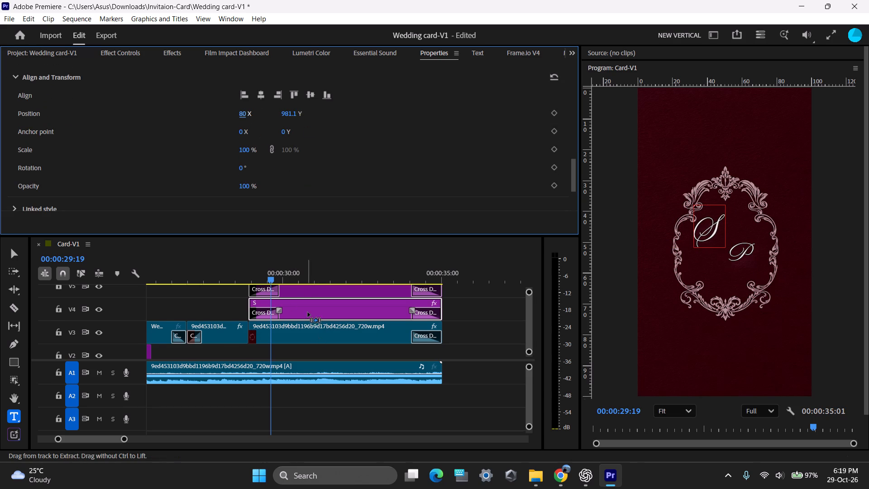
Delete the empty text layer from the graphic on V5, keeping the P layer.
{"action": "scroll", "coordinate": [309, 312], "scroll_direction": "up", "scroll_amount": 4, "text": "ctrl"}
{"action": "left_click", "coordinate": [308, 298]}
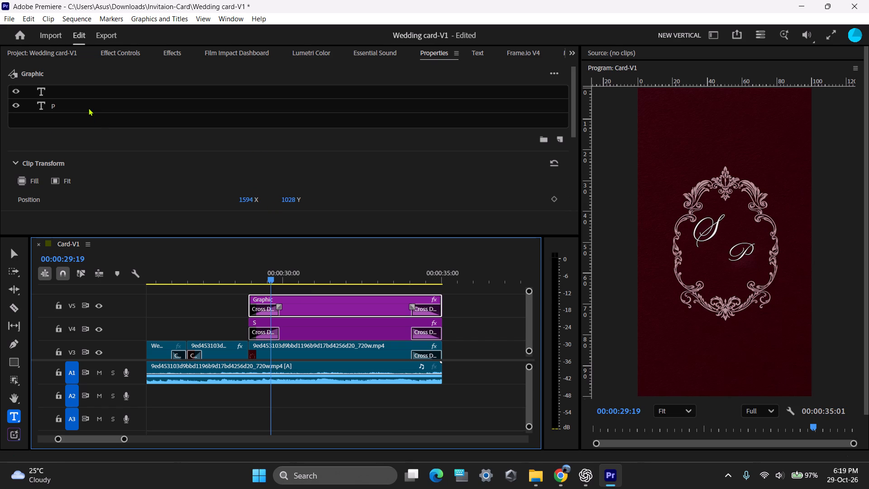
{"action": "left_click", "coordinate": [88, 108]}
{"action": "left_click", "coordinate": [65, 92]}
{"action": "right_click", "coordinate": [65, 92]}
{"action": "left_click", "coordinate": [101, 149]}
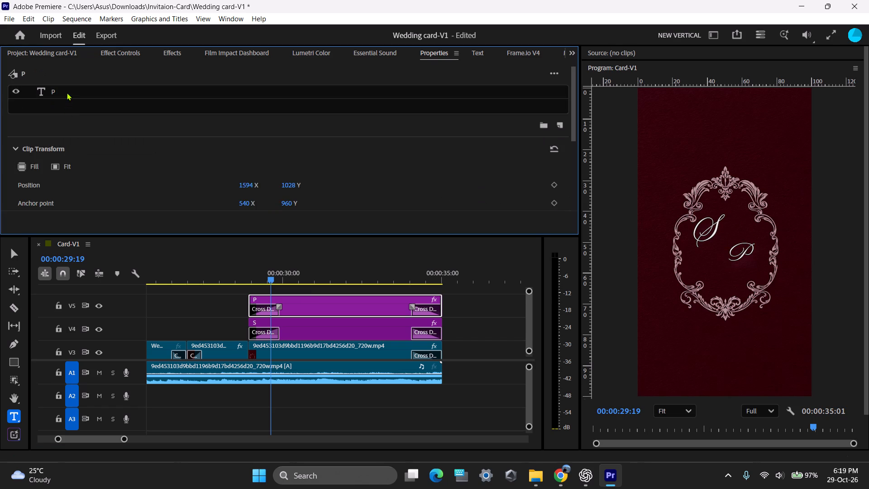
Enlarge the font size of the P text layer on V5 and set its horizontal position to -29.
{"action": "left_click", "coordinate": [67, 92]}
{"action": "scroll", "coordinate": [309, 187], "scroll_direction": "down", "scroll_amount": 7}
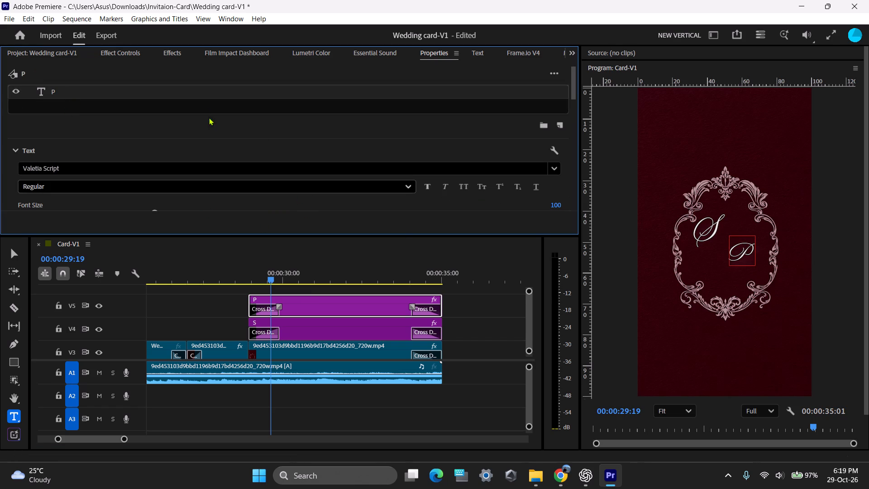
{"action": "scroll", "coordinate": [215, 116], "scroll_direction": "down", "scroll_amount": 7}
{"action": "left_click_drag", "start_coordinate": [152, 131], "coordinate": [186, 135]}
{"action": "scroll", "coordinate": [275, 165], "scroll_direction": "down", "scroll_amount": 20}
{"action": "scroll", "coordinate": [275, 165], "scroll_direction": "down", "scroll_amount": 5}
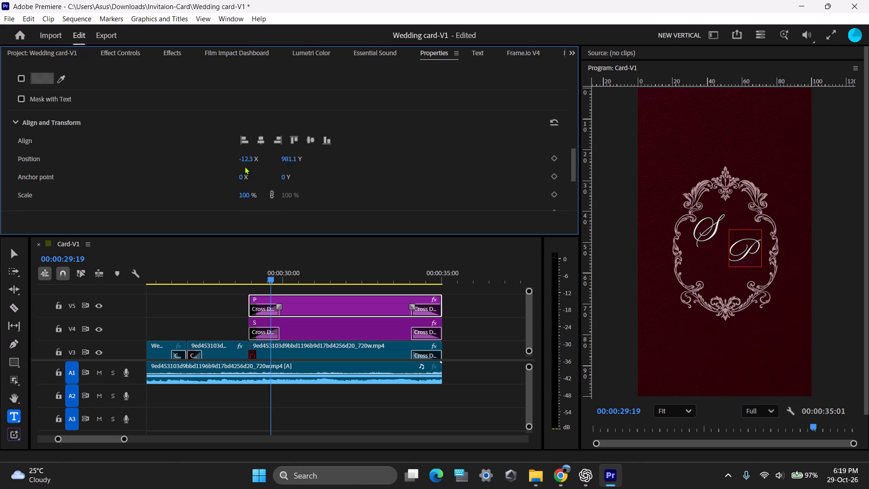
{"action": "left_click_drag", "start_coordinate": [247, 161], "coordinate": [235, 161]}
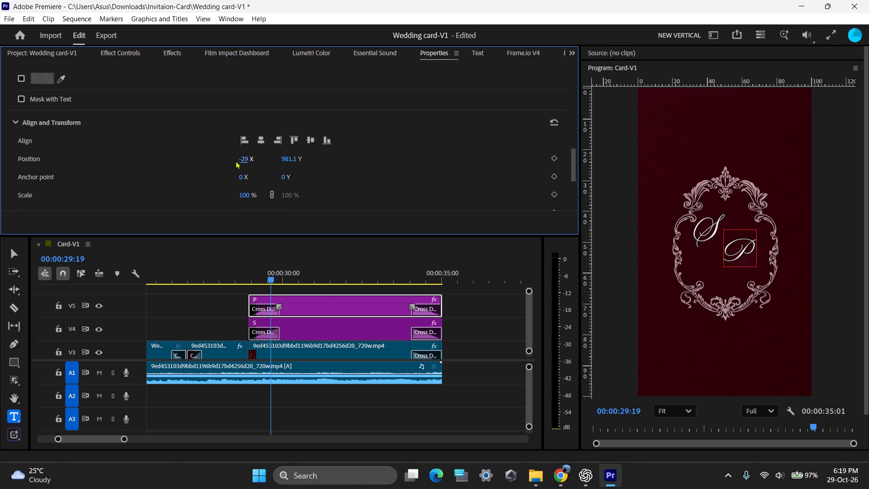
Set the vertical clip position of the S graphic on V4 to 937.
{"action": "left_click", "coordinate": [323, 331]}
{"action": "left_click_drag", "start_coordinate": [287, 185], "coordinate": [310, 185]}
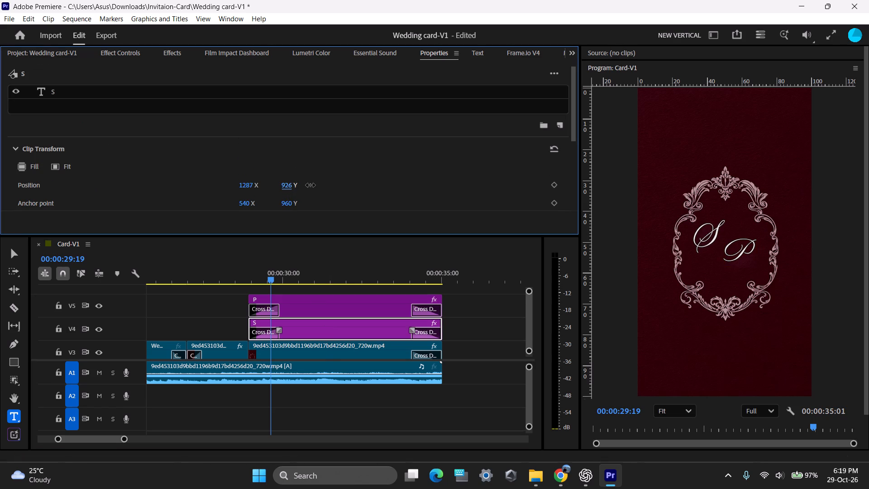
{"action": "left_click_drag", "start_coordinate": [310, 185], "coordinate": [327, 197]}
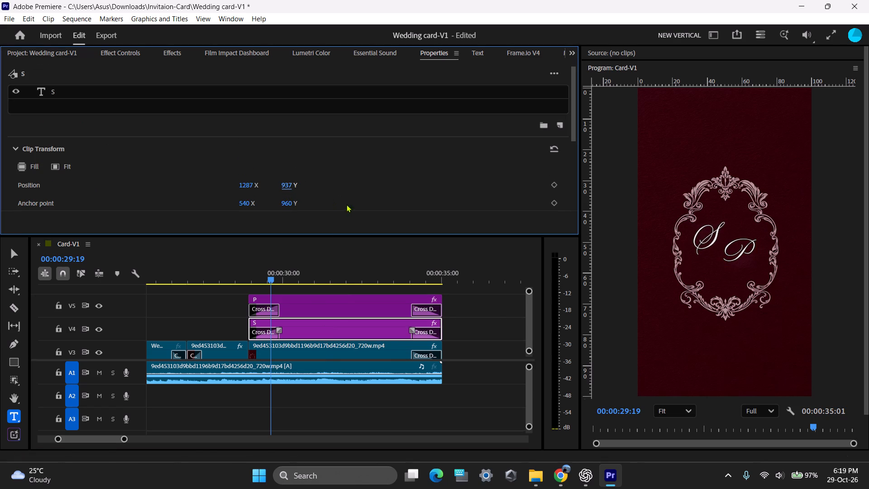
Move the P graphic on V5 slightly lower inside the ornamental frame using its vertical clip position.
{"action": "left_click", "coordinate": [331, 303]}
{"action": "scroll", "coordinate": [327, 190], "scroll_direction": "down", "scroll_amount": 2}
{"action": "left_click_drag", "start_coordinate": [289, 163], "coordinate": [289, 163]}
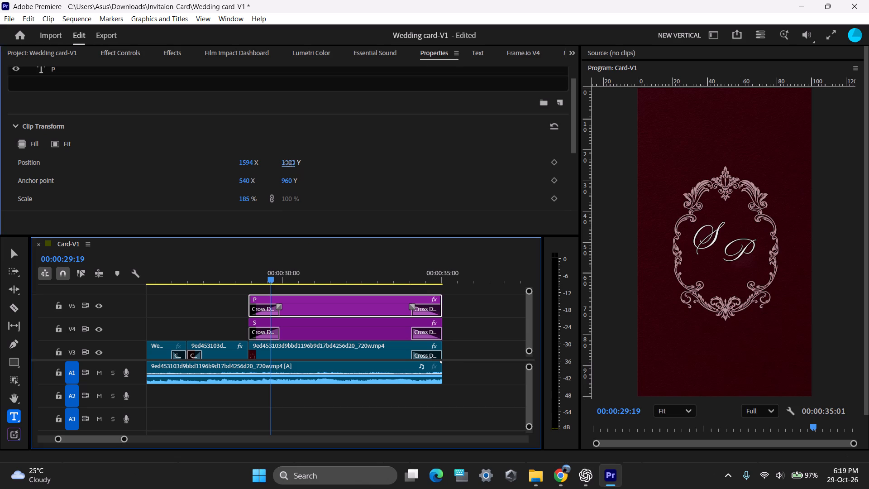
{"action": "left_click_drag", "start_coordinate": [289, 163], "coordinate": [314, 163]}
Set the horizontal clip position of the S graphic on V4 to 1307 and save the project.
{"action": "left_click", "coordinate": [308, 325]}
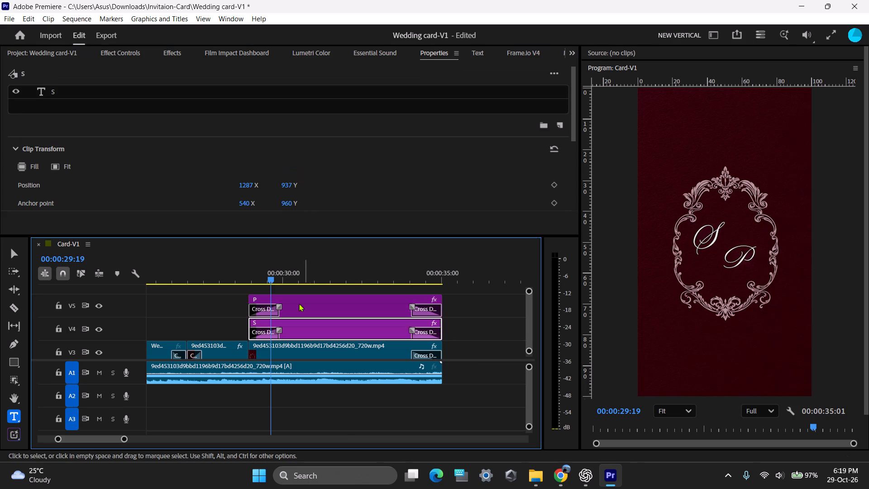
{"action": "left_click_drag", "start_coordinate": [246, 183], "coordinate": [259, 183]}
{"action": "key", "text": "ctrl+s"}
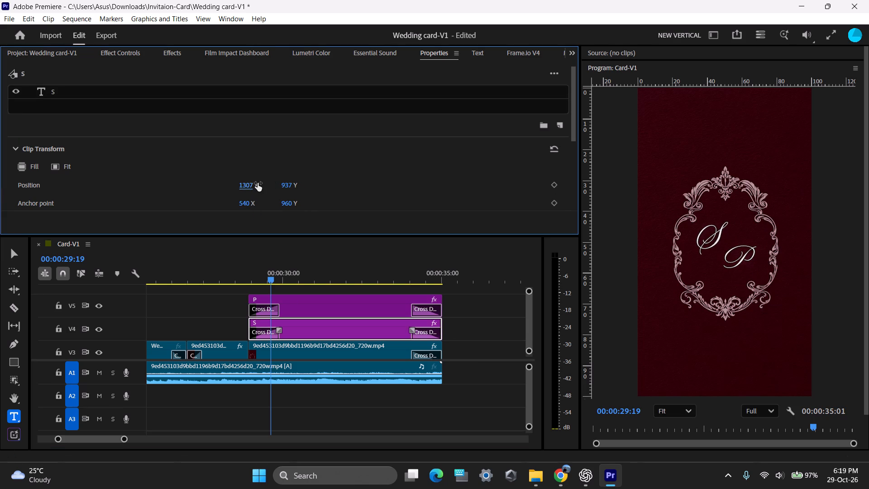
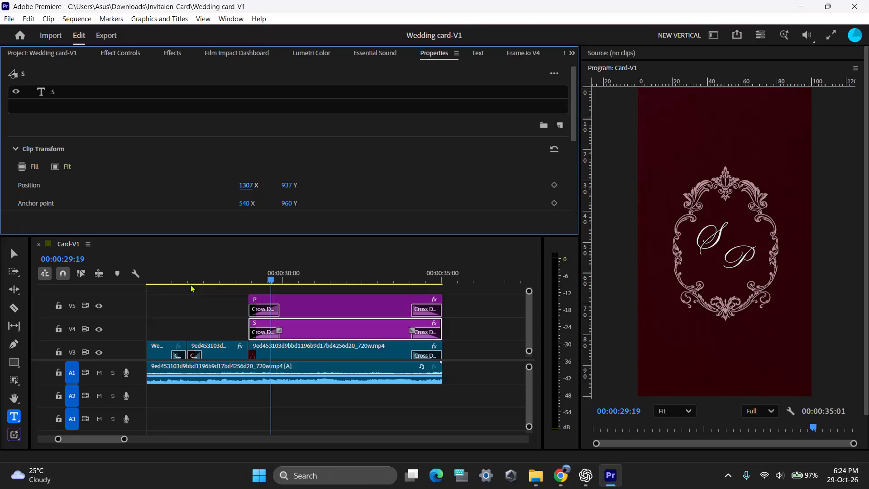
Change the font of the S text layer on V4 to Tempting.
{"action": "left_click", "coordinate": [64, 90]}
{"action": "left_click", "coordinate": [91, 168]}
{"action": "type", "text": "temp"}
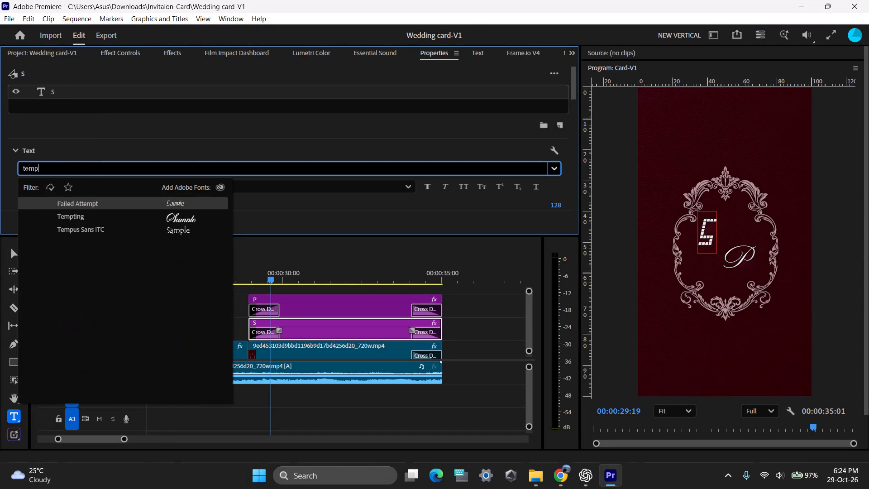
{"action": "key", "text": "Down"}
{"action": "key", "text": "Return"}
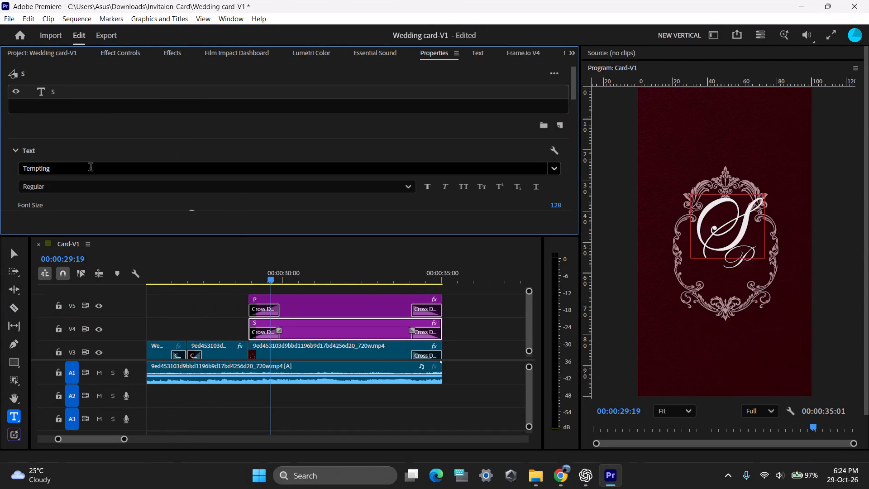
Reduce the font size of the S text layer to well below 81 so the letter sits inside the ornamental frame.
{"action": "left_click", "coordinate": [171, 56]}
{"action": "left_click", "coordinate": [112, 49]}
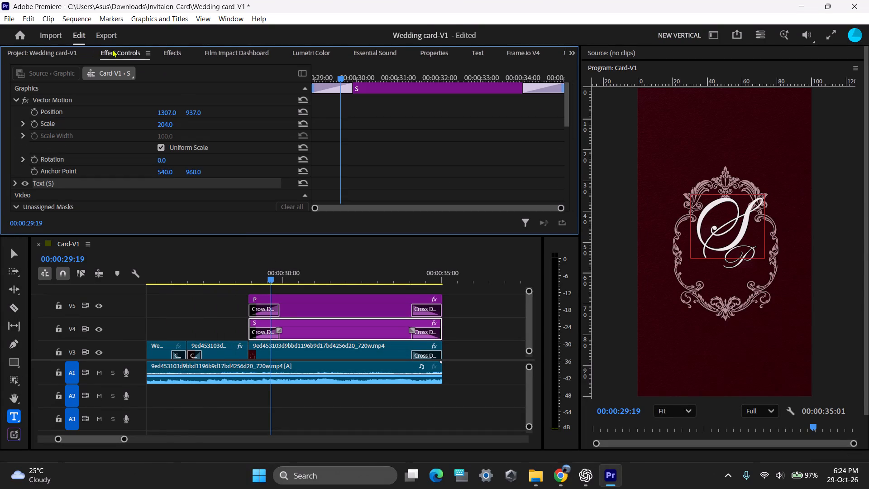
{"action": "left_click", "coordinate": [426, 52]}
{"action": "scroll", "coordinate": [188, 95], "scroll_direction": "down", "scroll_amount": 7}
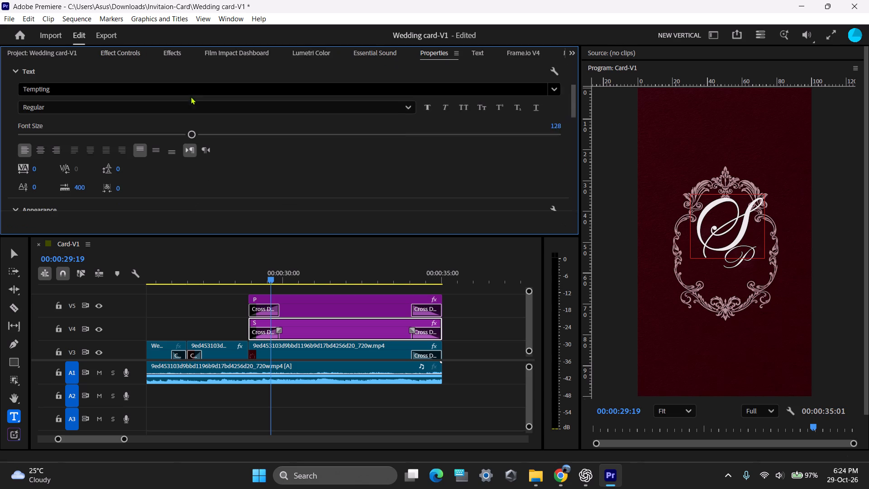
{"action": "left_click_drag", "start_coordinate": [193, 135], "coordinate": [129, 140]}
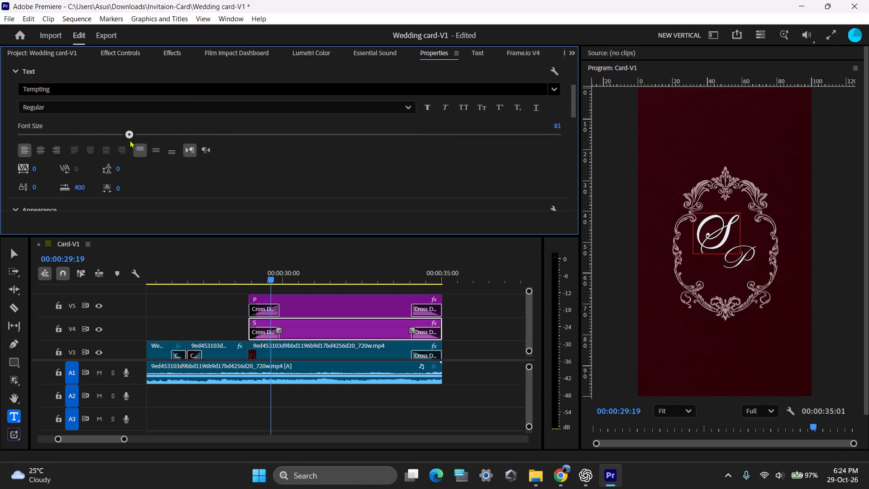
{"action": "left_click_drag", "start_coordinate": [129, 140], "coordinate": [99, 146]}
Change the font of the P text layer on V5 to Tempting.
{"action": "left_click", "coordinate": [291, 304]}
{"action": "left_click", "coordinate": [65, 92]}
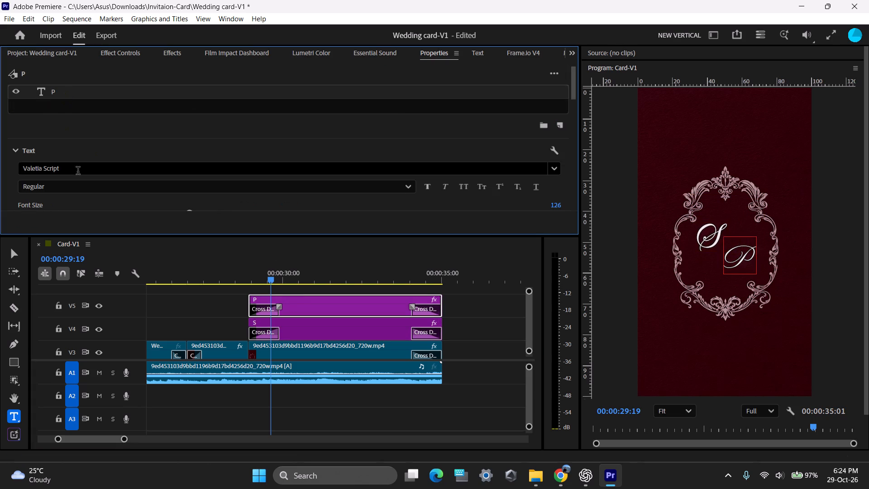
{"action": "left_click", "coordinate": [107, 176]}
{"action": "left_click", "coordinate": [107, 170]}
{"action": "type", "text": "temp"}
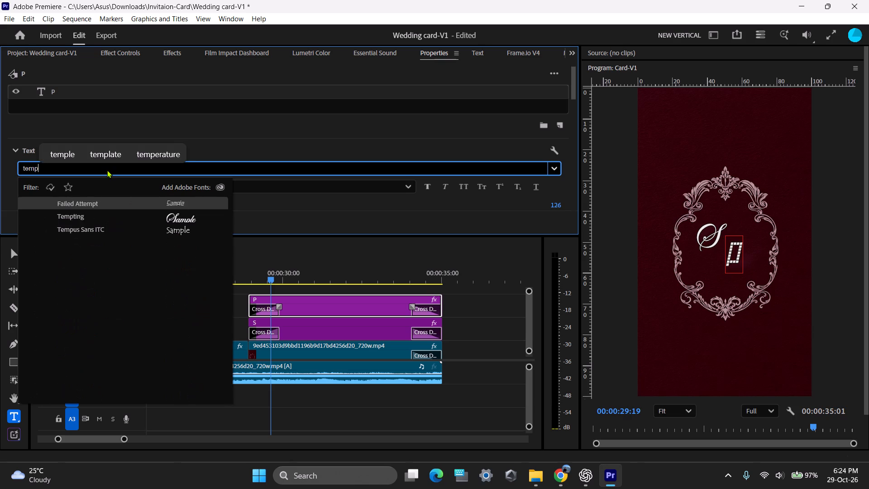
{"action": "key", "text": "Down"}
{"action": "key", "text": "Return"}
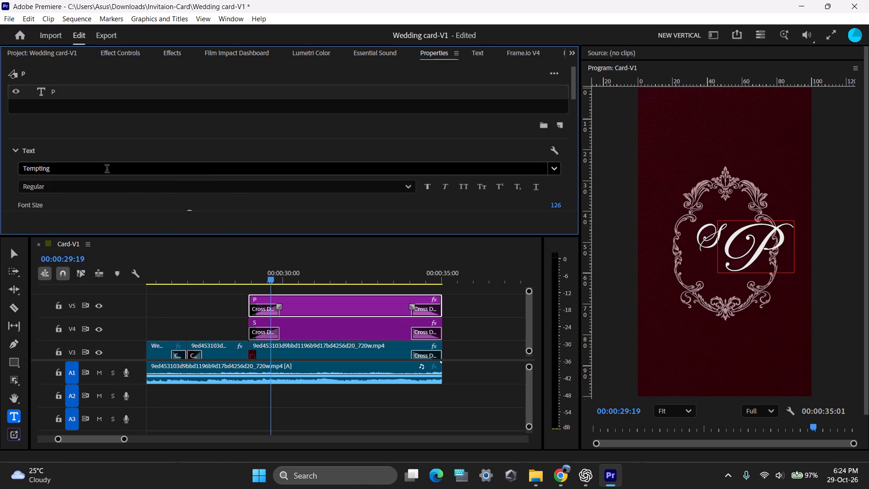
Reduce the font size of the P text layer to below 102 so the letter fits inside the ornamental frame.
{"action": "scroll", "coordinate": [322, 116], "scroll_direction": "down", "scroll_amount": 8}
{"action": "left_click_drag", "start_coordinate": [186, 122], "coordinate": [152, 126]}
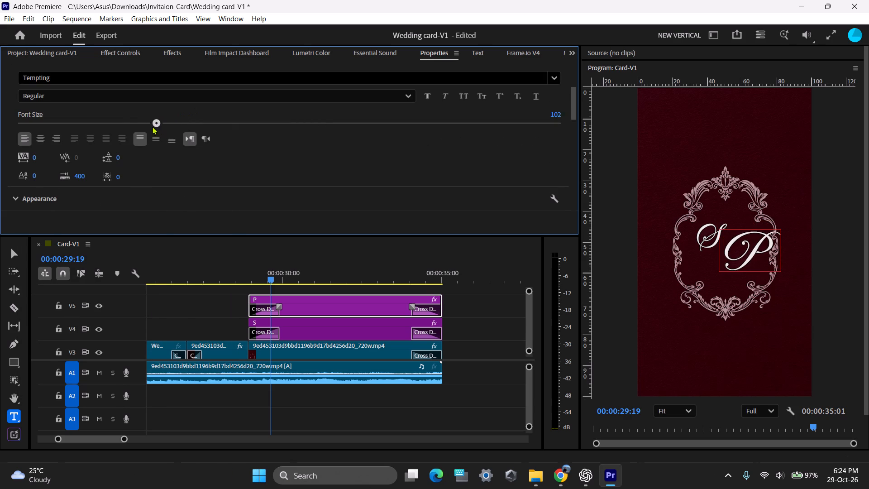
{"action": "left_click_drag", "start_coordinate": [152, 126], "coordinate": [111, 136]}
Set the horizontal clip position of the P graphic on V5 to 1564.
{"action": "left_click", "coordinate": [124, 50]}
{"action": "scroll", "coordinate": [124, 50], "scroll_direction": "up", "scroll_amount": 4}
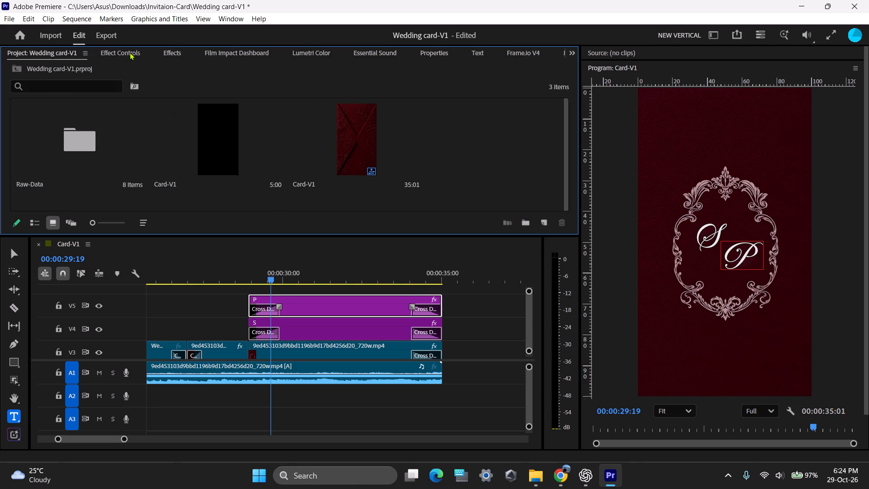
{"action": "left_click", "coordinate": [127, 49]}
{"action": "left_click_drag", "start_coordinate": [163, 113], "coordinate": [170, 110]}
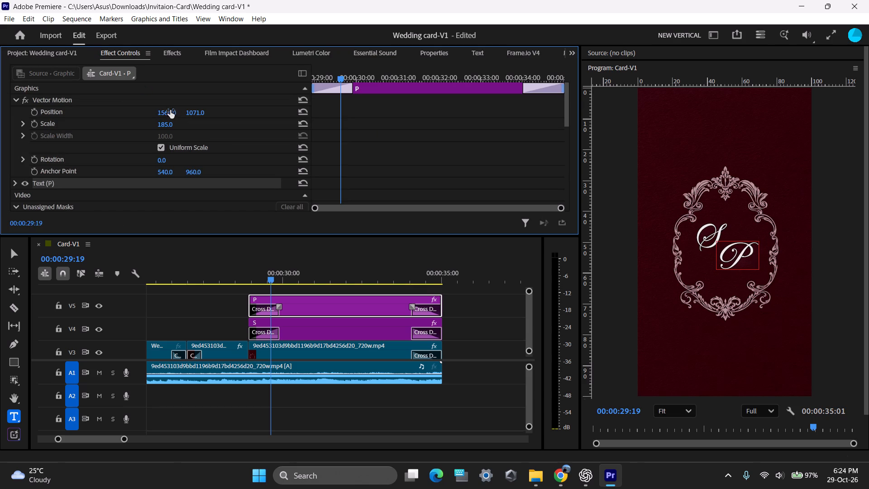
{"action": "left_click_drag", "start_coordinate": [170, 110], "coordinate": [148, 116]}
Set the horizontal clip position of the S graphic on V4 to 1325.
{"action": "left_click", "coordinate": [300, 325]}
{"action": "left_click_drag", "start_coordinate": [165, 110], "coordinate": [176, 110]}
Set the clip position of the P graphic on V5 to 1575, 1090 and save the project.
{"action": "left_click", "coordinate": [313, 303]}
{"action": "left_click_drag", "start_coordinate": [196, 112], "coordinate": [203, 114]}
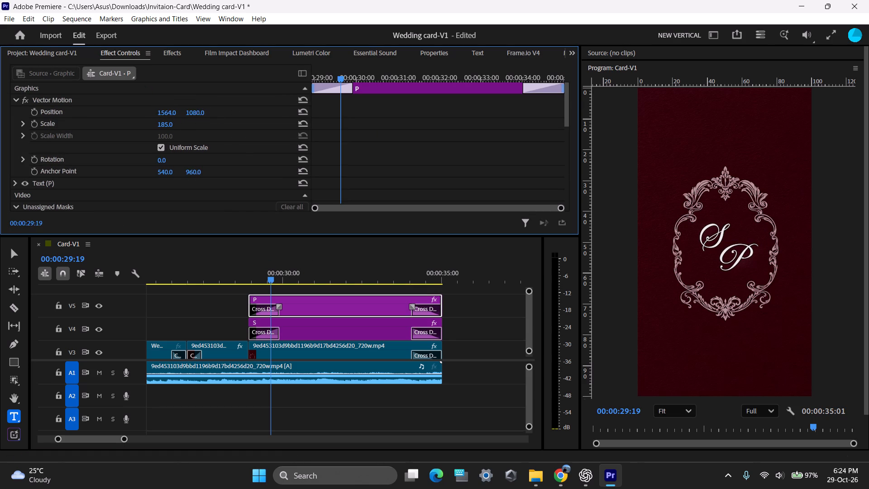
{"action": "left_click_drag", "start_coordinate": [203, 114], "coordinate": [207, 112]}
{"action": "left_click_drag", "start_coordinate": [160, 110], "coordinate": [171, 112]}
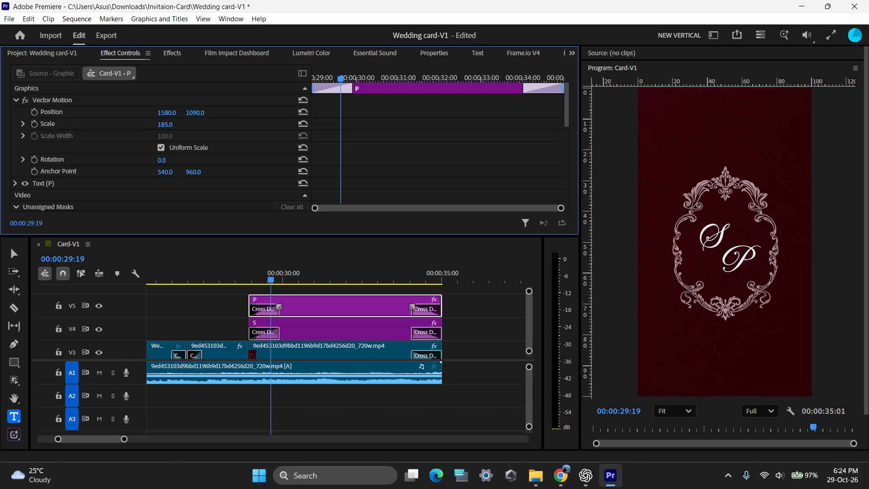
{"action": "left_click_drag", "start_coordinate": [171, 112], "coordinate": [168, 113]}
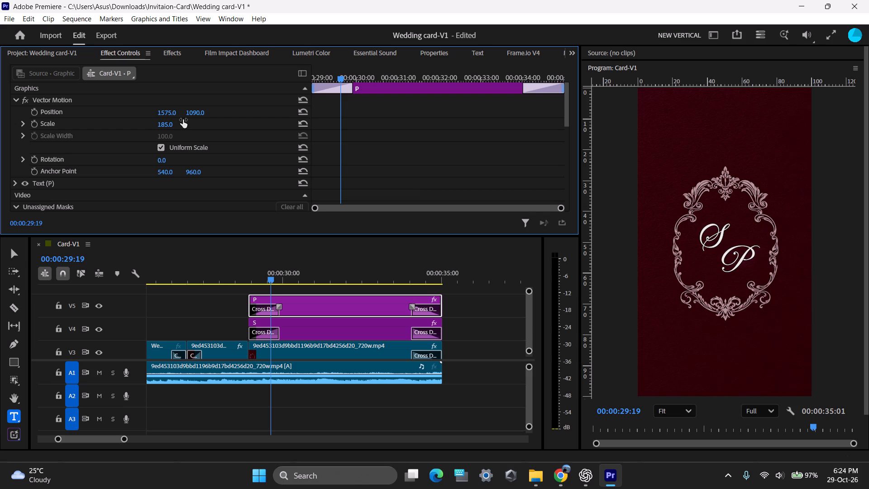
{"action": "key", "text": "ctrl+s"}
Shorten the opening cross dissolves of the P and S clips on V5 and V4 to almost nothing.
{"action": "left_click_drag", "start_coordinate": [509, 296], "coordinate": [502, 297]}
{"action": "left_click_drag", "start_coordinate": [265, 263], "coordinate": [249, 268], "text": "shift"}
{"action": "left_click_drag", "start_coordinate": [279, 306], "coordinate": [275, 307]}
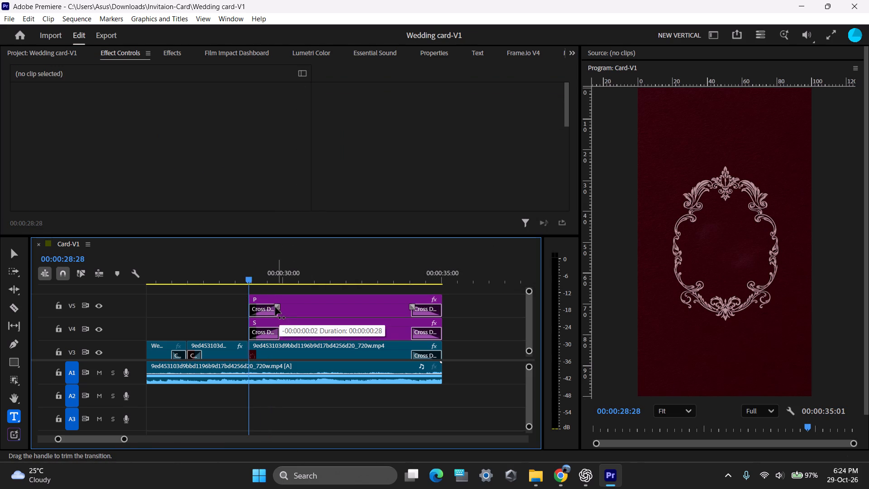
{"action": "left_click_drag", "start_coordinate": [275, 307], "coordinate": [230, 309]}
{"action": "left_click_drag", "start_coordinate": [279, 329], "coordinate": [236, 329]}
Set the vertical clip position of the P graphic on V5 to 1081.
{"action": "left_click", "coordinate": [272, 305]}
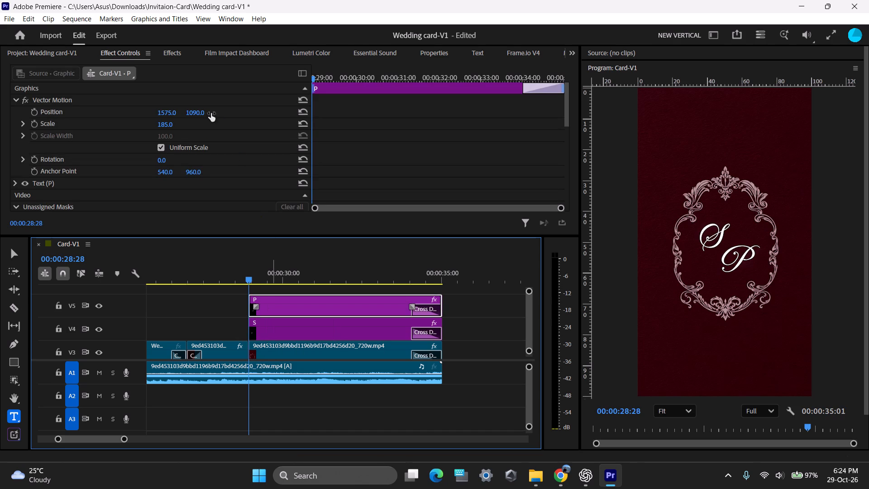
{"action": "left_click_drag", "start_coordinate": [193, 112], "coordinate": [193, 115]}
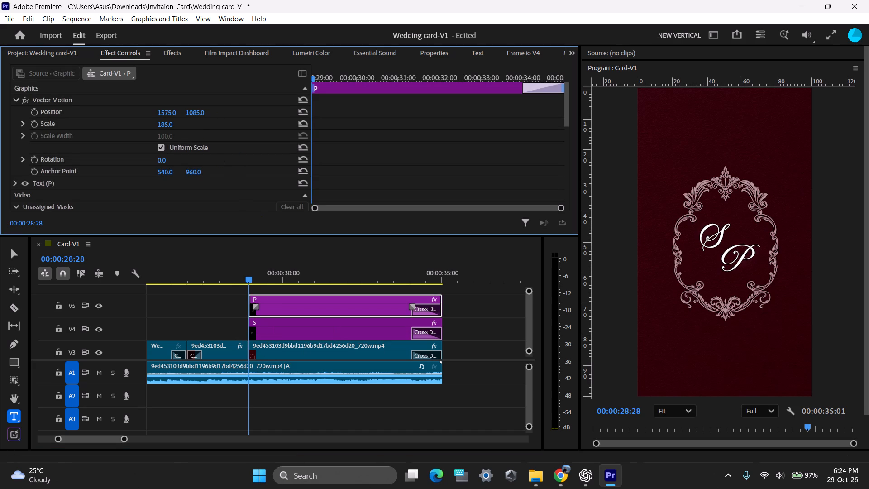
{"action": "left_click_drag", "start_coordinate": [193, 115], "coordinate": [193, 117]}
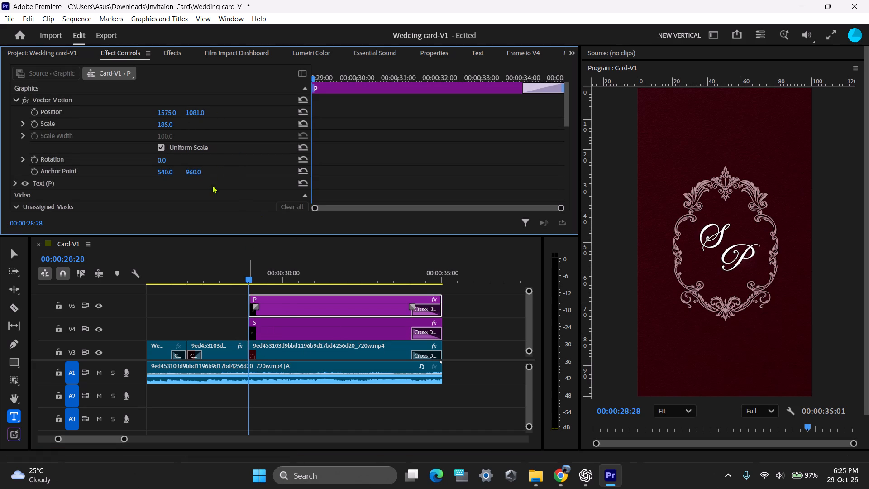
Add Vector Motion position keyframes to both the P and S graphics at 00:00:28:28 and 00:00:29:28.
{"action": "left_click", "coordinate": [33, 110]}
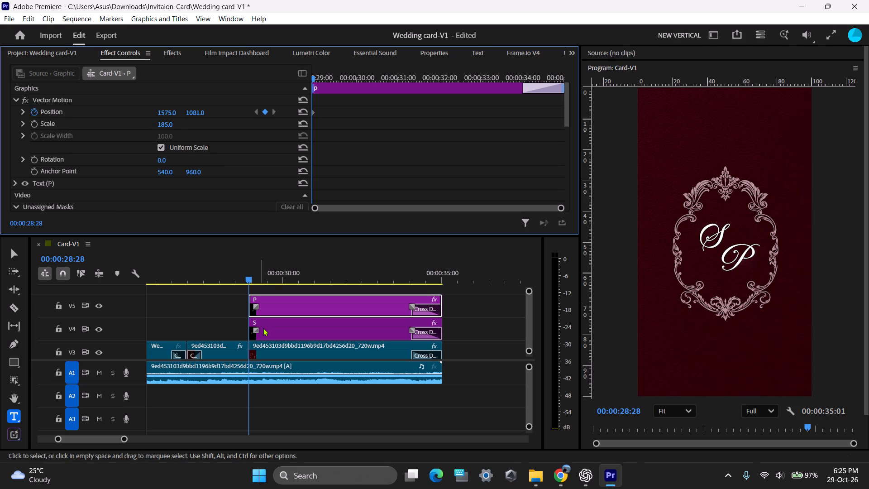
{"action": "left_click", "coordinate": [262, 327]}
{"action": "left_click", "coordinate": [33, 115]}
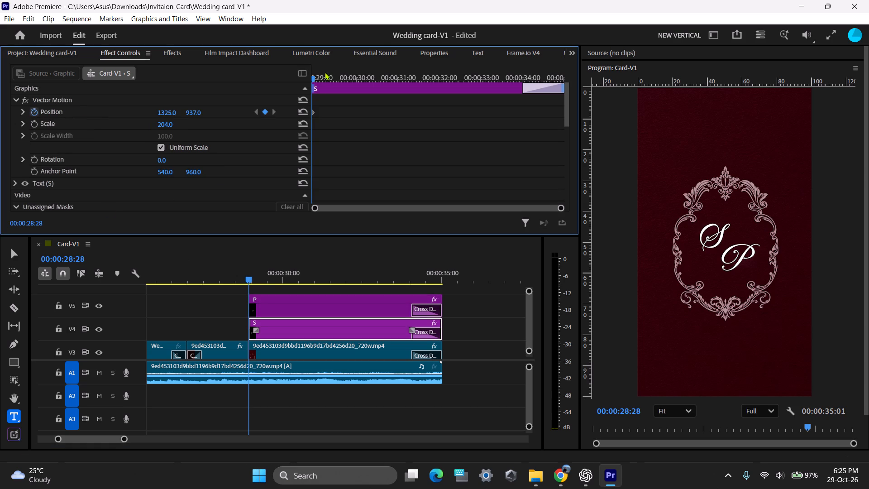
{"action": "left_click_drag", "start_coordinate": [316, 74], "coordinate": [355, 75]}
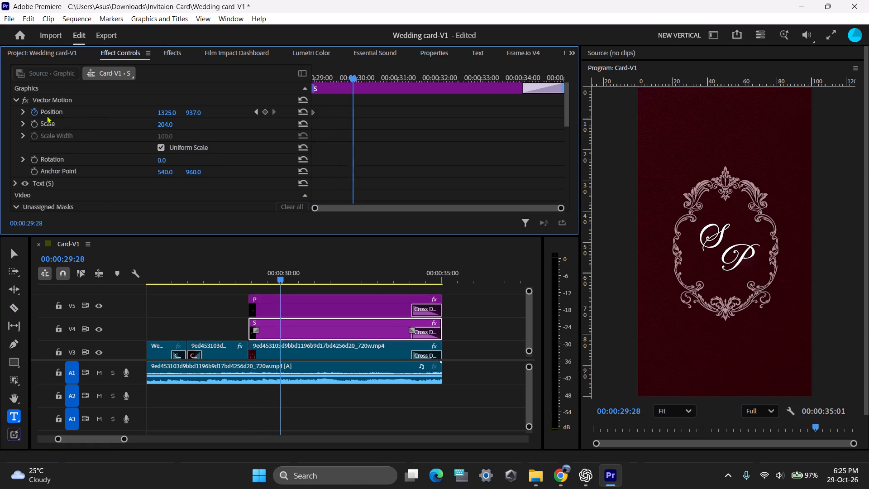
{"action": "left_click", "coordinate": [261, 111]}
{"action": "left_click", "coordinate": [288, 308]}
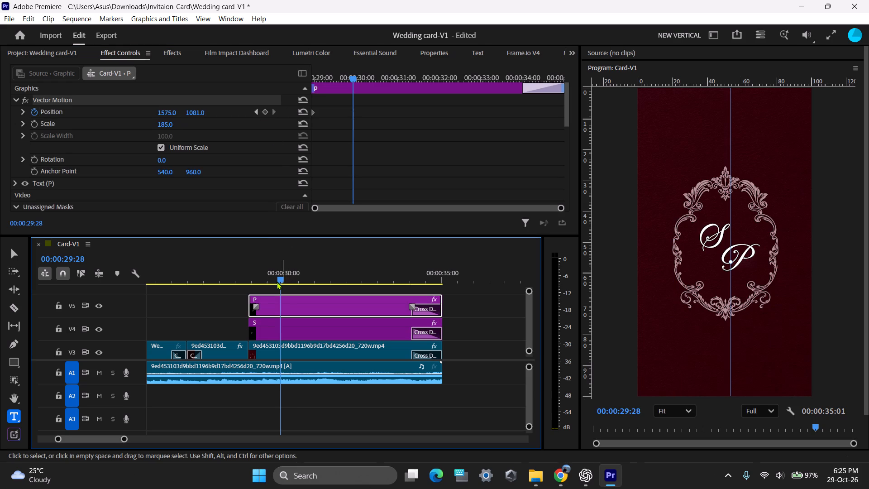
{"action": "left_click", "coordinate": [263, 111]}
Set the horizontal position of the P graphic's starting keyframe at 00:00:28:28 to 1646.
{"action": "left_click_drag", "start_coordinate": [359, 64], "coordinate": [257, 77]}
{"action": "left_click_drag", "start_coordinate": [169, 113], "coordinate": [161, 114]}
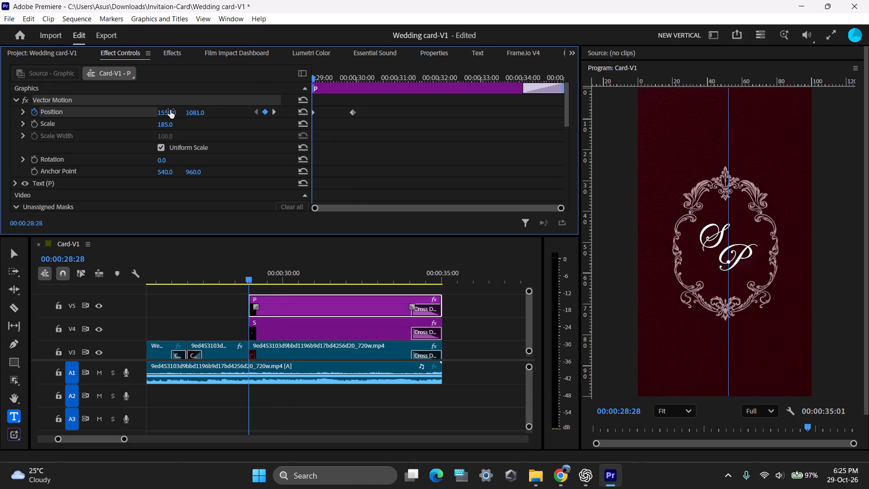
{"action": "key", "text": "ctrl+z"}
{"action": "left_click_drag", "start_coordinate": [167, 112], "coordinate": [229, 111]}
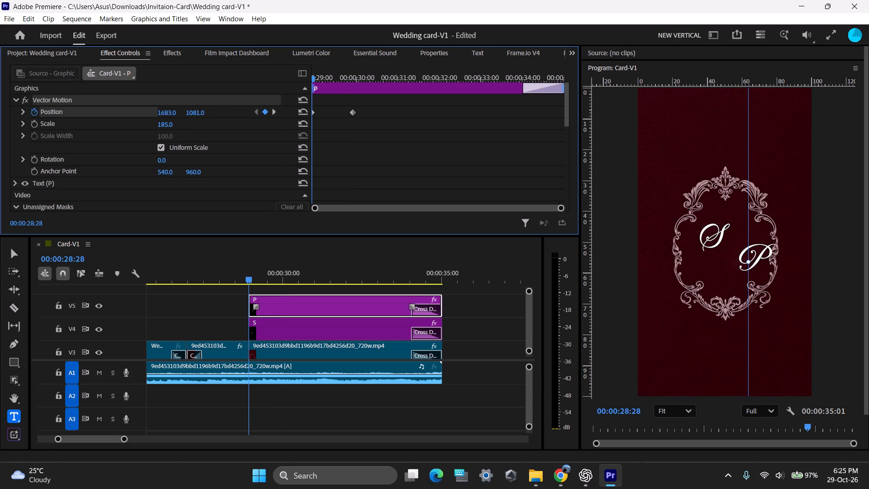
{"action": "left_click_drag", "start_coordinate": [229, 111], "coordinate": [224, 110]}
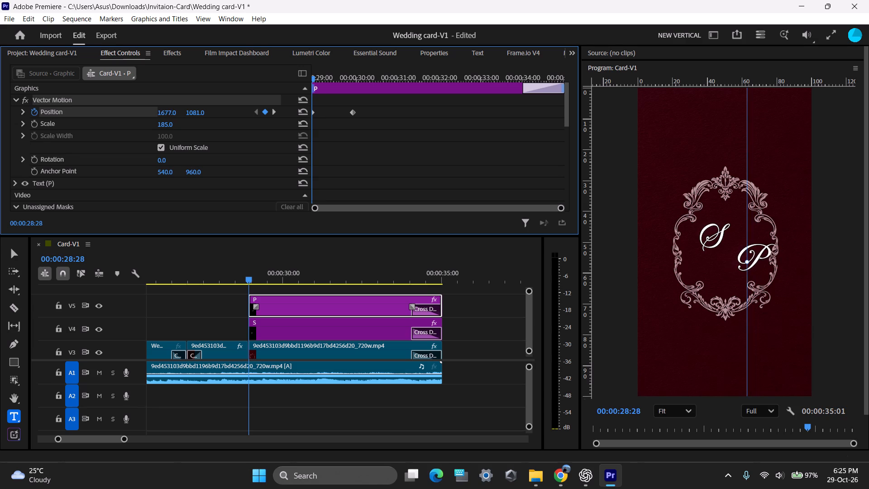
{"action": "left_click_drag", "start_coordinate": [224, 110], "coordinate": [207, 112]}
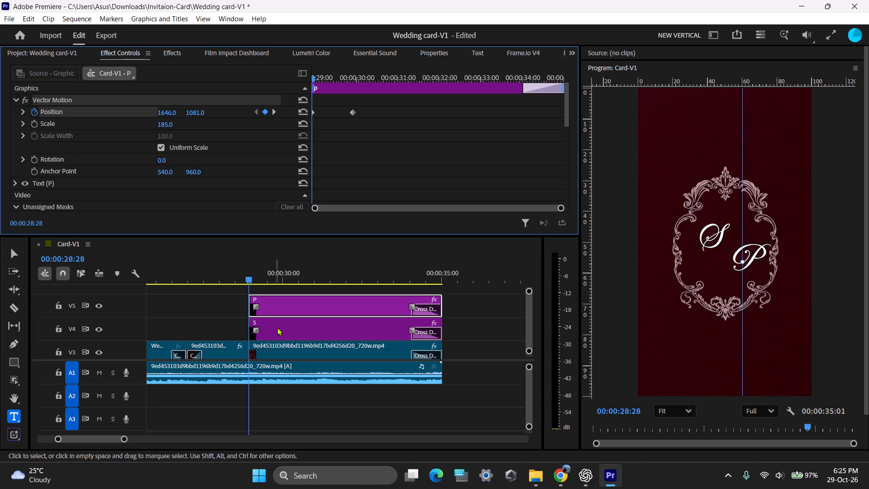
Set the horizontal position of the S graphic's starting keyframe at 00:00:28:28 to 1229 and save the project.
{"action": "left_click", "coordinate": [277, 327]}
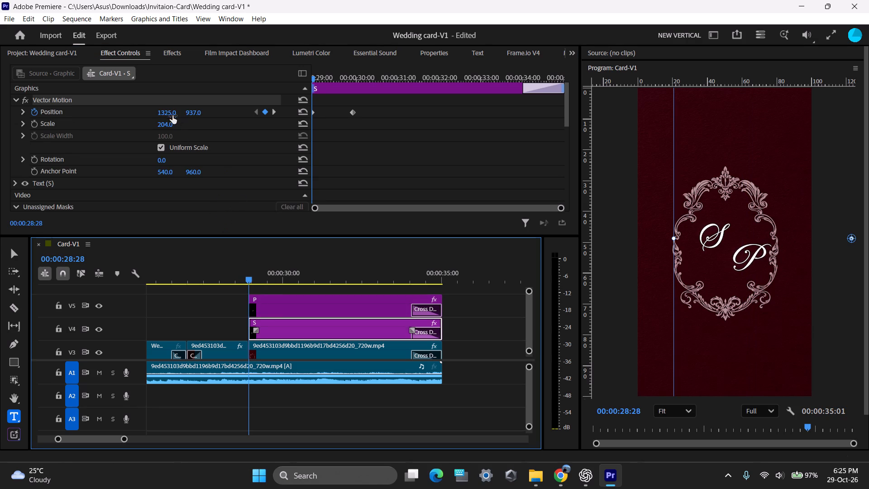
{"action": "left_click_drag", "start_coordinate": [167, 113], "coordinate": [125, 115]}
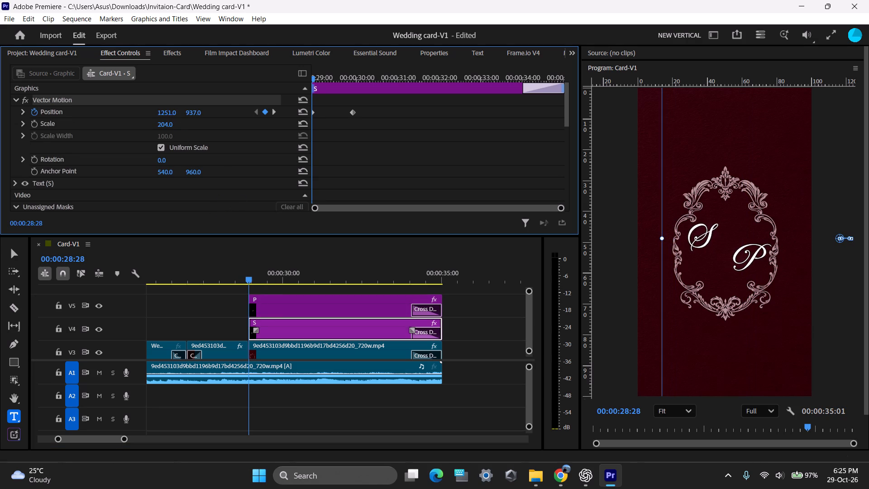
{"action": "left_click_drag", "start_coordinate": [125, 115], "coordinate": [113, 117]}
{"action": "left_click", "coordinate": [220, 296]}
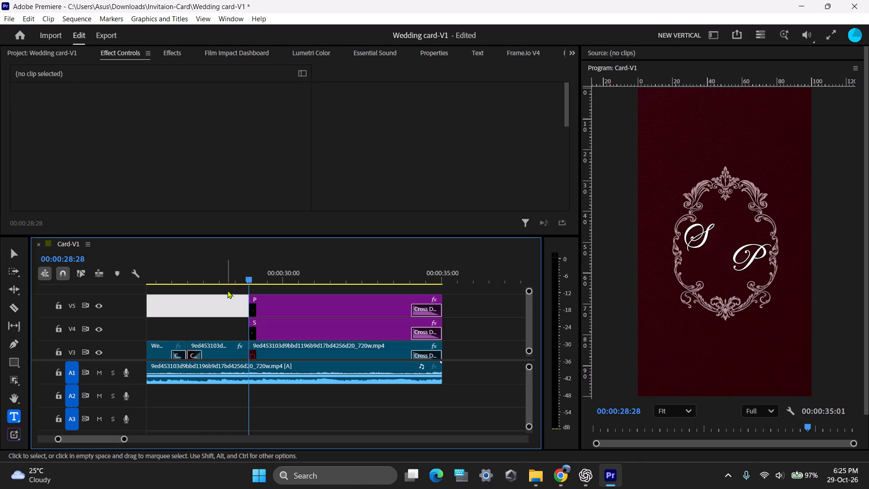
{"action": "left_click_drag", "start_coordinate": [225, 295], "coordinate": [272, 326]}
{"action": "key", "text": "ctrl+s"}
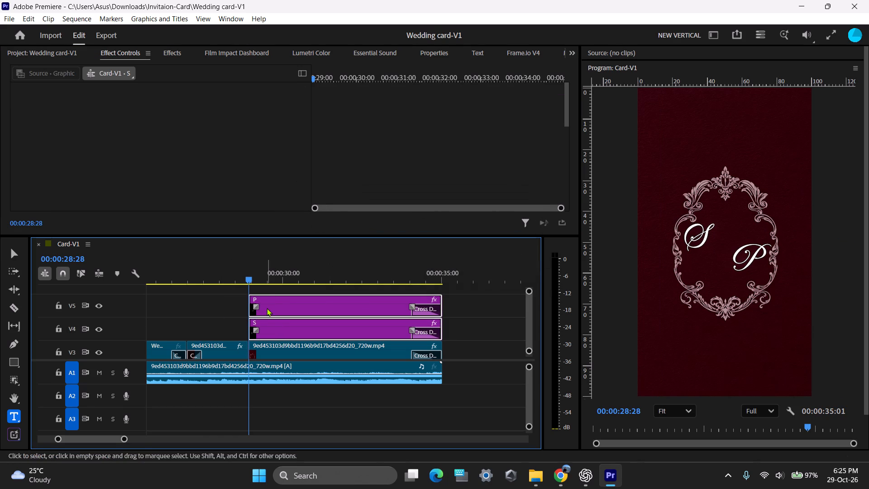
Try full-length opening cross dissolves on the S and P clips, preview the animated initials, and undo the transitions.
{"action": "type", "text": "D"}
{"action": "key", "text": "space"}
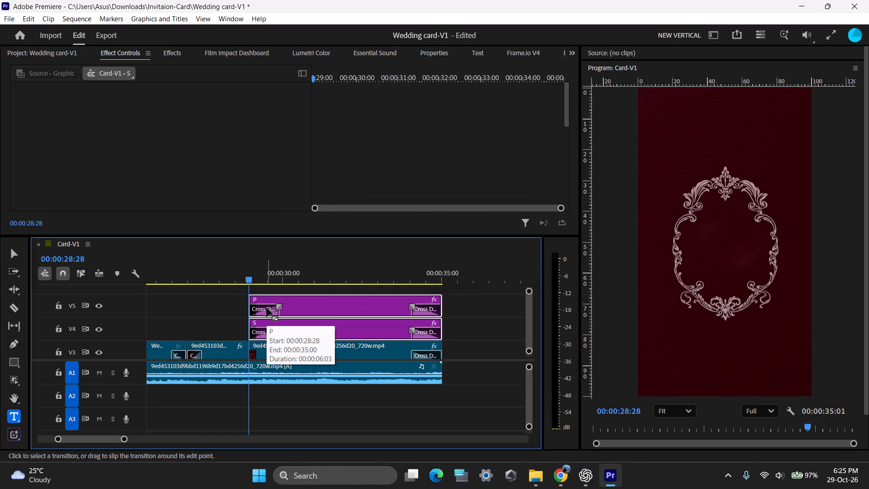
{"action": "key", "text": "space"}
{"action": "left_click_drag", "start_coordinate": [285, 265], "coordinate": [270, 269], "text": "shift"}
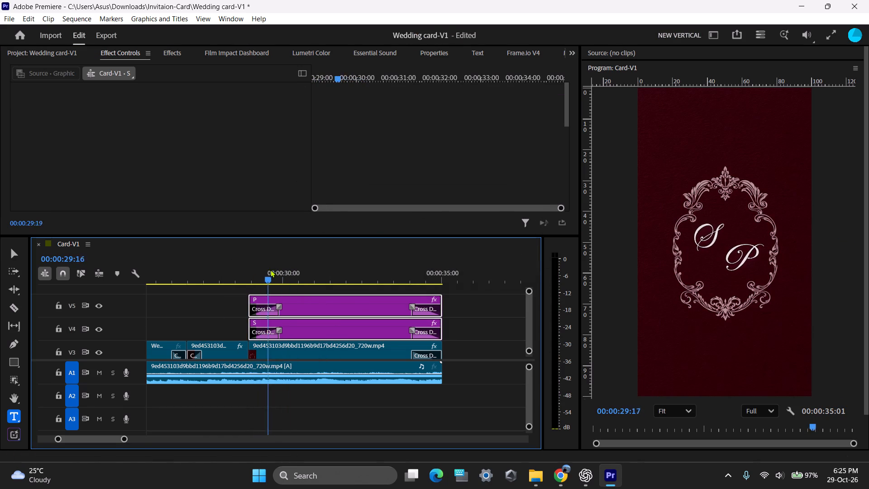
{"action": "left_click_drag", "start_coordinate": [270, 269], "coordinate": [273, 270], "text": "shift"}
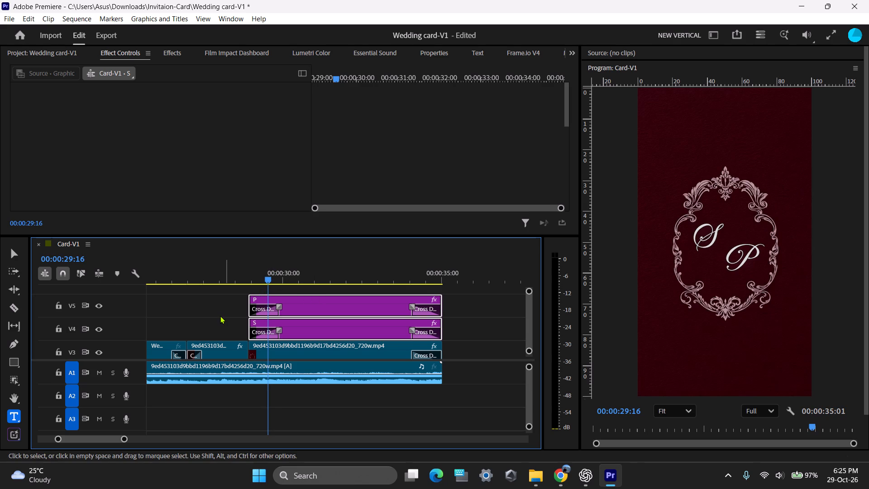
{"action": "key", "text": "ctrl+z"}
Set the horizontal position of the S graphic's starting keyframe at 00:00:28:28 to 1292.
{"action": "left_click_drag", "start_coordinate": [270, 269], "coordinate": [253, 273]}
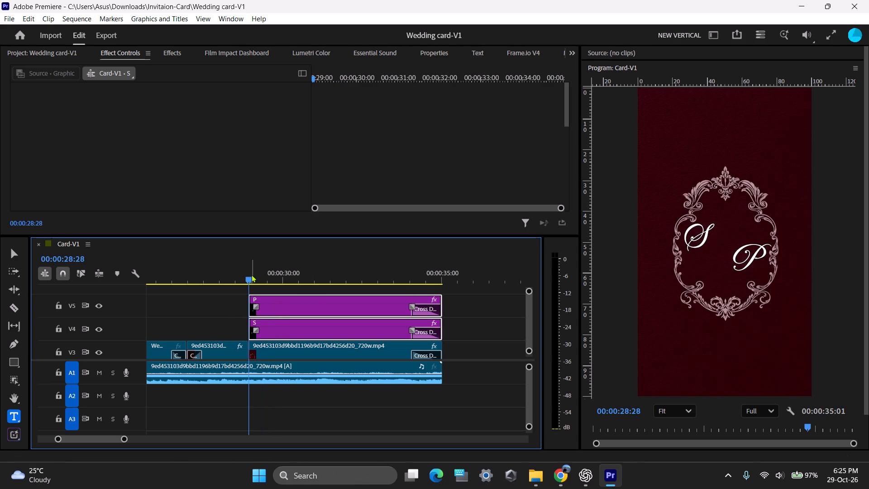
{"action": "left_click", "coordinate": [263, 321]}
{"action": "left_click", "coordinate": [187, 300]}
{"action": "left_click", "coordinate": [267, 330]}
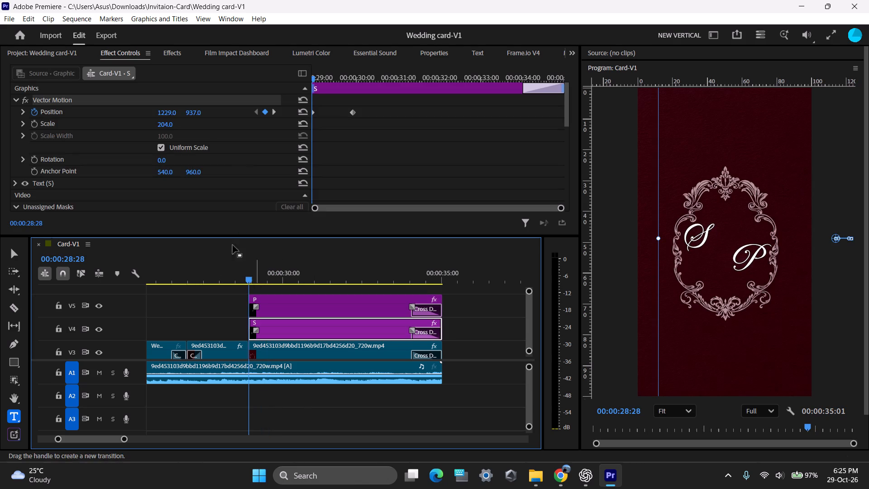
{"action": "left_click_drag", "start_coordinate": [162, 112], "coordinate": [182, 116]}
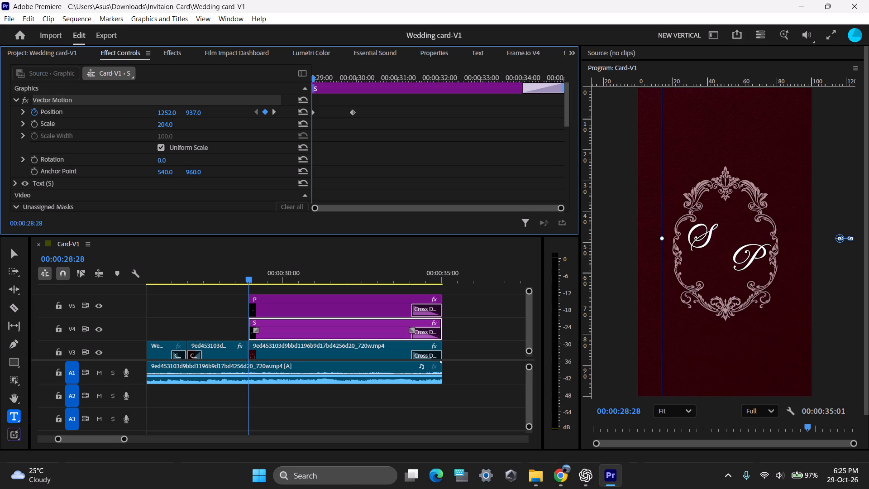
{"action": "left_click_drag", "start_coordinate": [182, 116], "coordinate": [203, 116]}
Move the P graphic's starting keyframe at 00:00:28:28 horizontally closer to the S, preview the motion and save the project.
{"action": "left_click", "coordinate": [266, 300]}
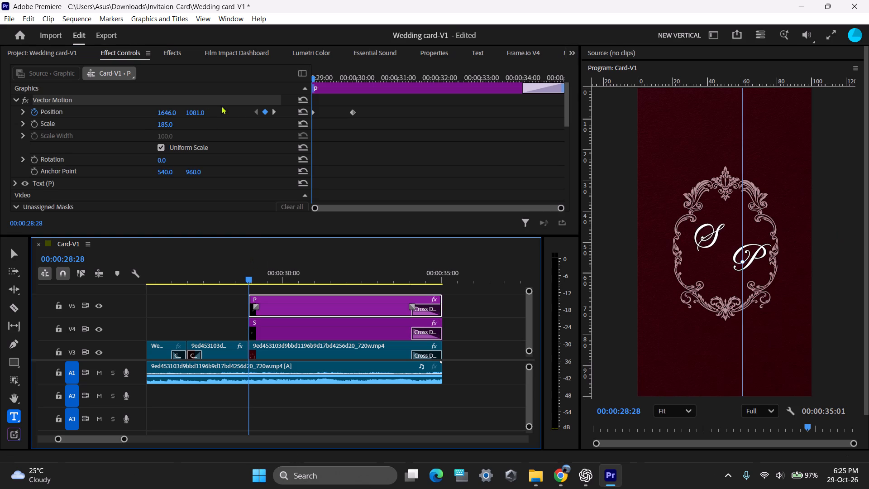
{"action": "left_click_drag", "start_coordinate": [172, 115], "coordinate": [158, 116]}
{"action": "key", "text": "space"}
{"action": "key", "text": "space"}
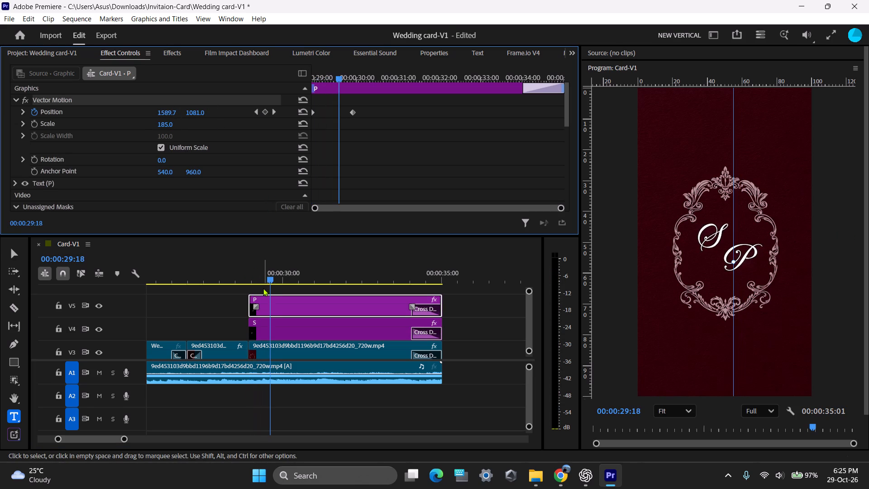
{"action": "key", "text": "space"}
{"action": "key", "text": "space"}
{"action": "key", "text": "ctrl+s"}
{"action": "left_click", "coordinate": [228, 295]}
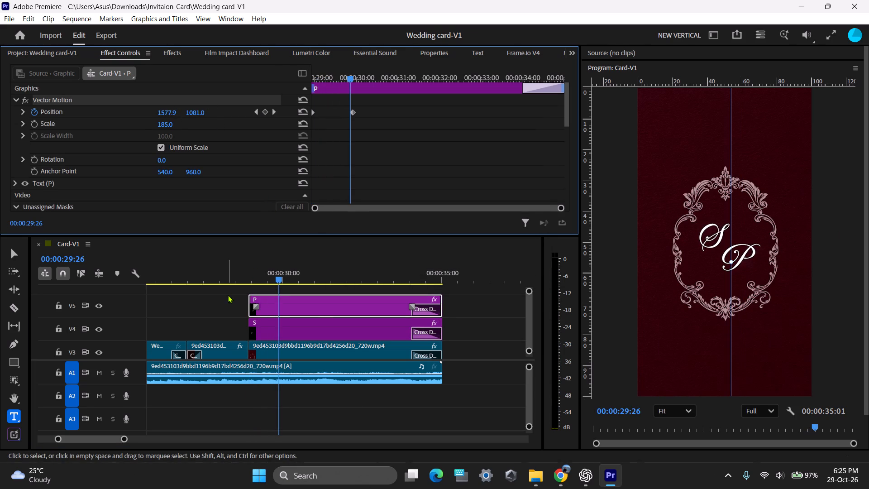
Apply the default cross dissolve to the start of both the P and S clips and preview the fade-in.
{"action": "left_click_drag", "start_coordinate": [274, 269], "coordinate": [243, 279]}
{"action": "left_click_drag", "start_coordinate": [246, 286], "coordinate": [265, 307]}
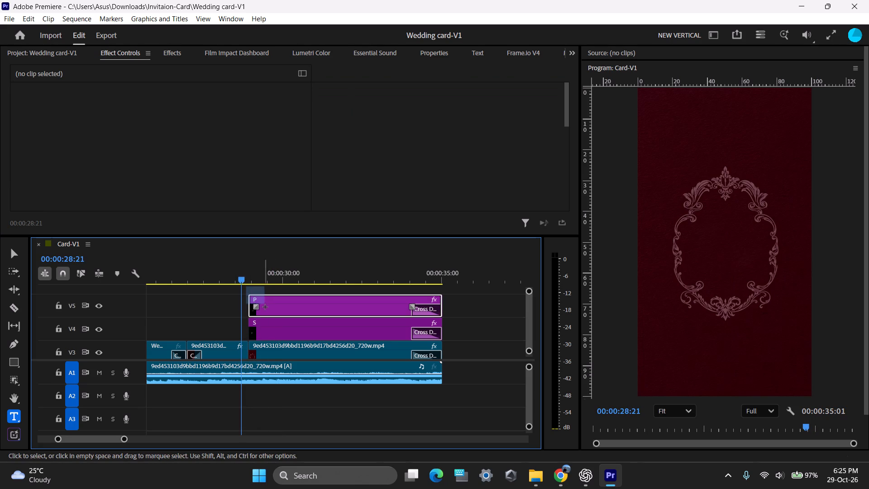
{"action": "left_click_drag", "start_coordinate": [265, 307], "coordinate": [272, 326]}
{"action": "key", "text": "shift+d"}
{"action": "key", "text": "space"}
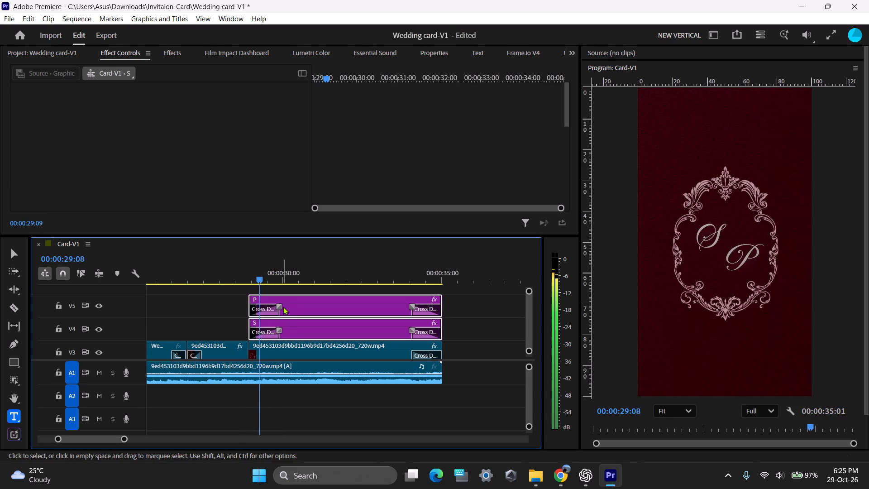
{"action": "key", "text": "space"}
{"action": "left_click_drag", "start_coordinate": [278, 268], "coordinate": [258, 275]}
{"action": "key", "text": "space"}
{"action": "left_click_drag", "start_coordinate": [269, 274], "coordinate": [248, 275]}
{"action": "key", "text": "space"}
{"action": "key", "text": "space"}
Shorten the opening cross dissolves on P and S together so they end around 00:00:29:16, preview, and save the project.
{"action": "left_click_drag", "start_coordinate": [281, 305], "coordinate": [275, 307]}
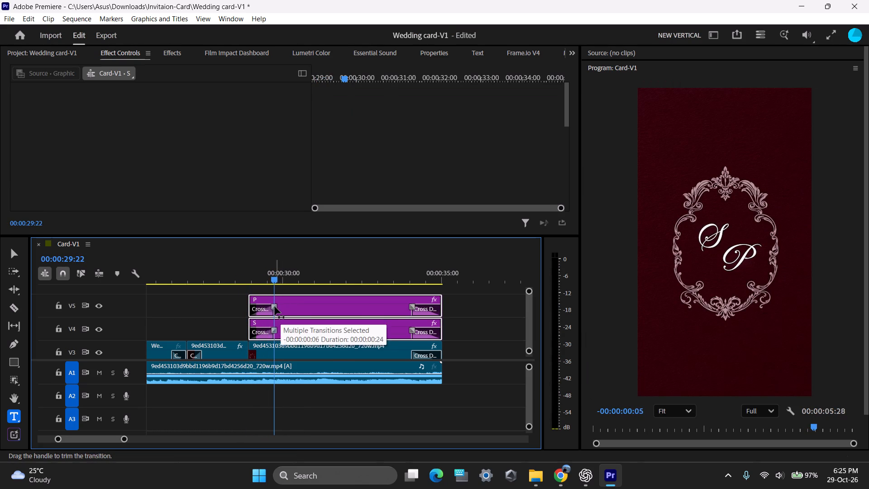
{"action": "left_click_drag", "start_coordinate": [275, 307], "coordinate": [269, 307]}
{"action": "left_click_drag", "start_coordinate": [275, 260], "coordinate": [243, 269]}
{"action": "key", "text": "space"}
{"action": "key", "text": "space"}
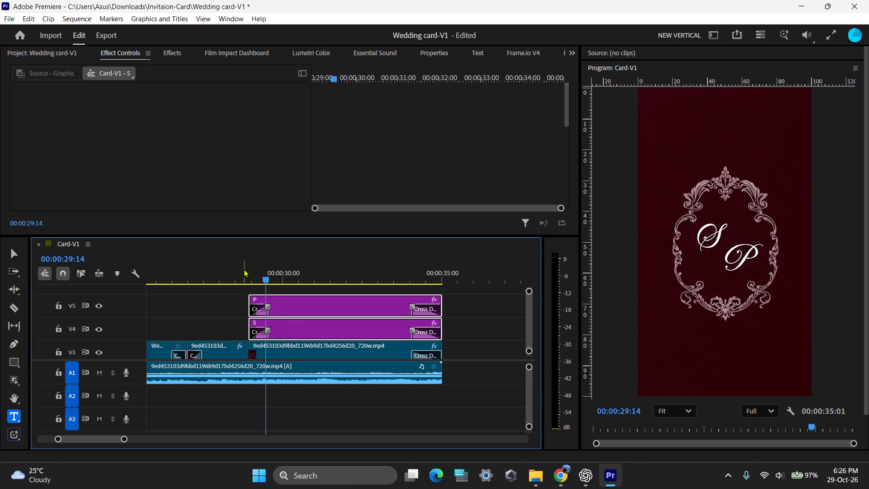
{"action": "key", "text": "ctrl+s"}
Play back the ending repeatedly to examine the timing of the initials' fade-in and inward movement.
{"action": "key", "text": "space"}
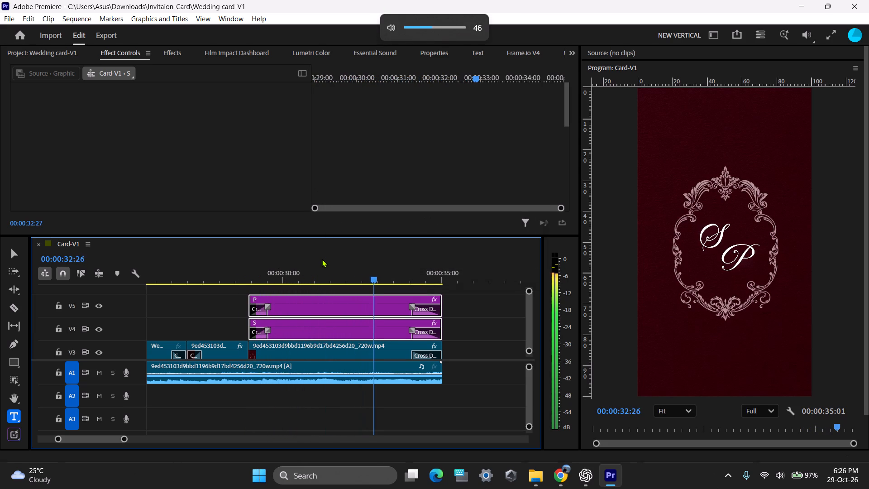
{"action": "key", "text": "space"}
{"action": "key", "text": "ctrl+s"}
{"action": "left_click", "coordinate": [227, 292]}
{"action": "left_click_drag", "start_coordinate": [268, 274], "coordinate": [248, 277]}
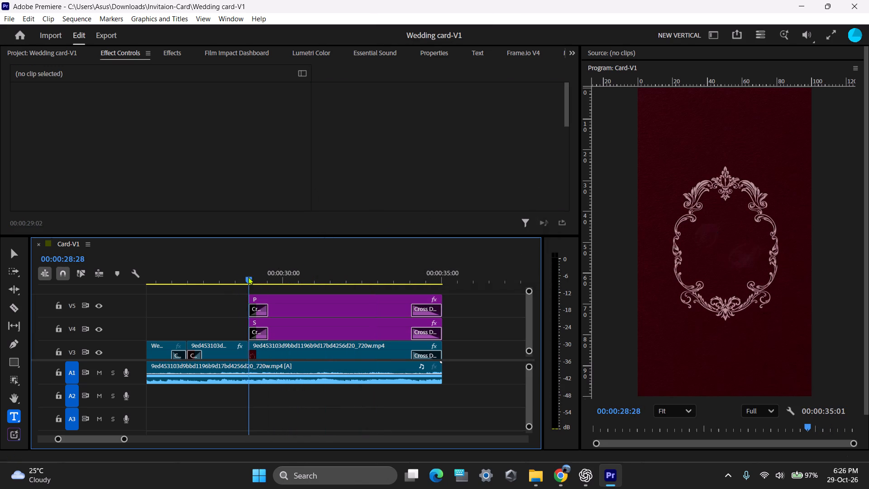
{"action": "left_click_drag", "start_coordinate": [248, 277], "coordinate": [248, 277]}
{"action": "key", "text": "space"}
{"action": "key", "text": "space"}
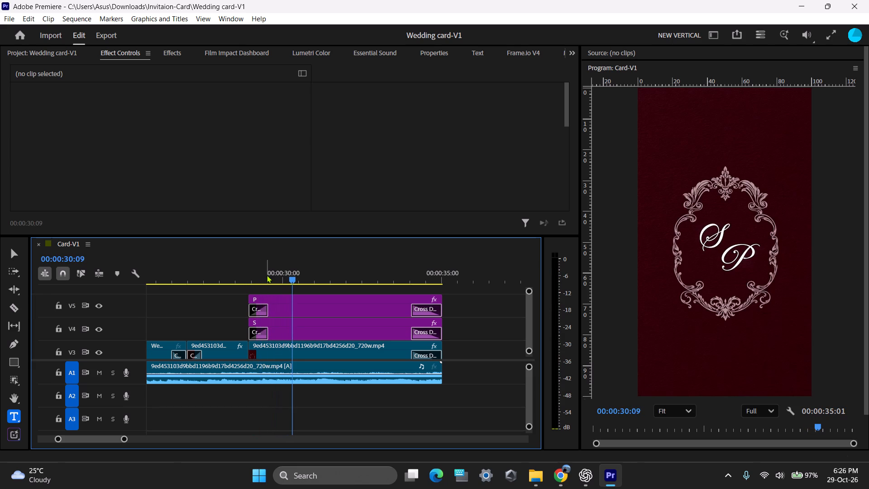
{"action": "key", "text": "ctrl+s"}
{"action": "left_click_drag", "start_coordinate": [295, 273], "coordinate": [257, 281]}
{"action": "key", "text": "space"}
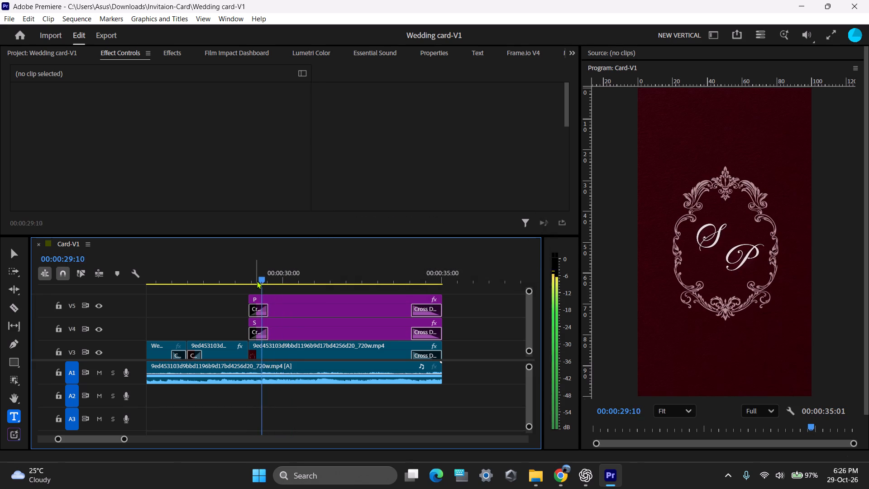
{"action": "key", "text": "space"}
{"action": "left_click_drag", "start_coordinate": [284, 278], "coordinate": [267, 282]}
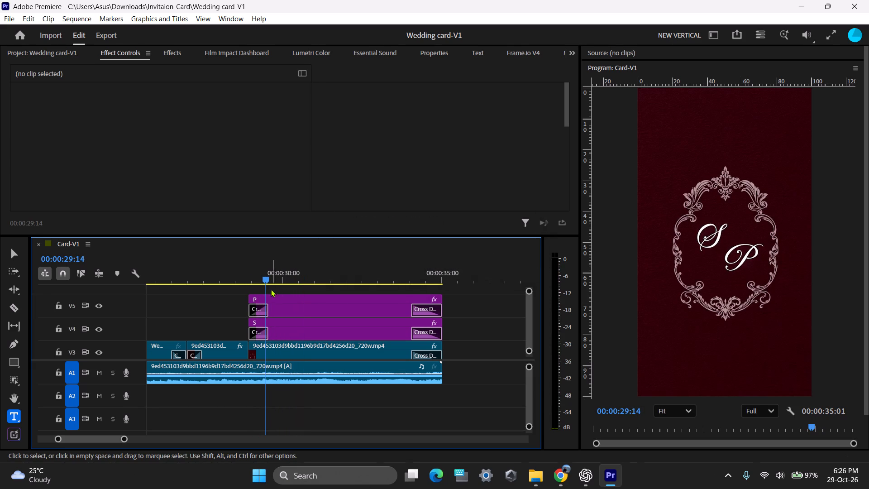
Apply Ease In and Ease Out temporal interpolation to both Vector Motion position keyframes of the P graphic.
{"action": "left_click", "coordinate": [280, 307]}
{"action": "left_click_drag", "start_coordinate": [384, 92], "coordinate": [308, 136]}
{"action": "right_click", "coordinate": [352, 112]}
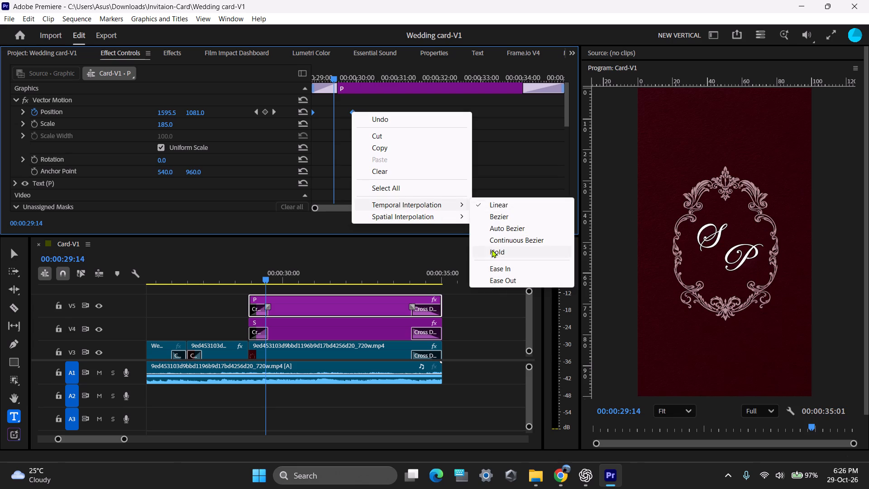
{"action": "left_click_drag", "start_coordinate": [495, 266], "coordinate": [493, 261]}
{"action": "left_click", "coordinate": [506, 269]}
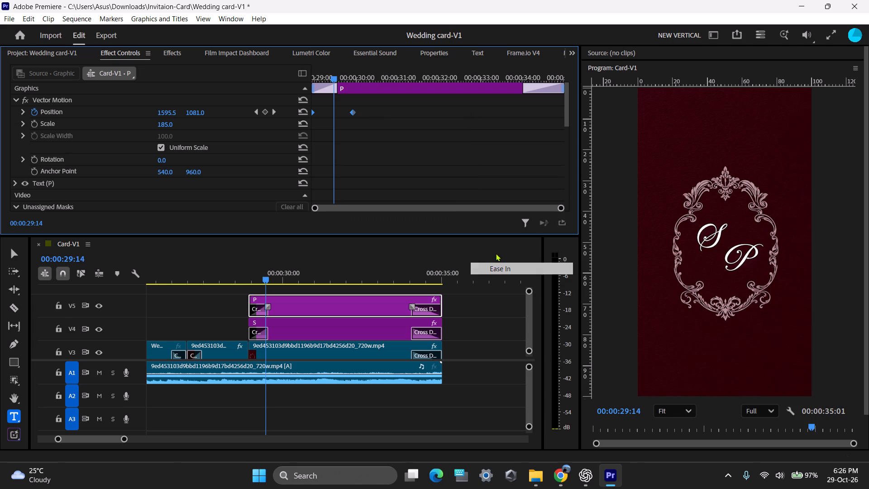
{"action": "left_click_drag", "start_coordinate": [380, 101], "coordinate": [301, 128]}
{"action": "right_click", "coordinate": [351, 112]}
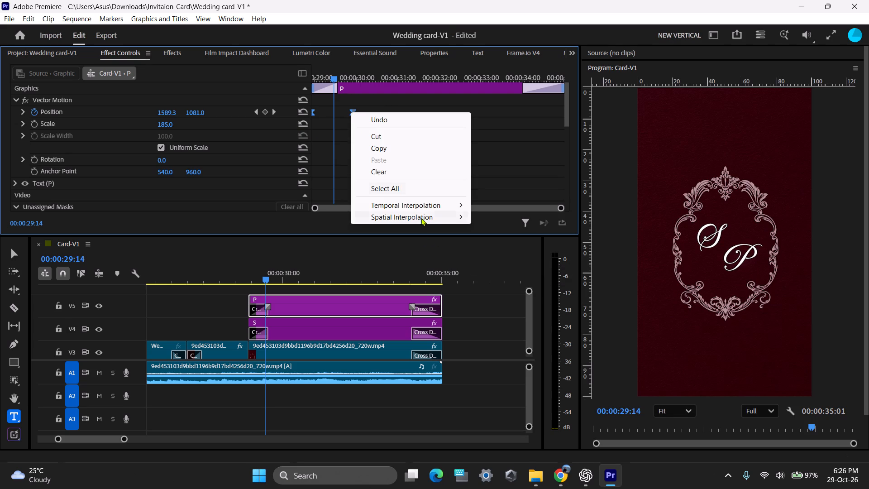
{"action": "left_click", "coordinate": [495, 277]}
Apply Ease In and Ease Out temporal interpolation to both Vector Motion position keyframes of the S graphic.
{"action": "left_click", "coordinate": [298, 326]}
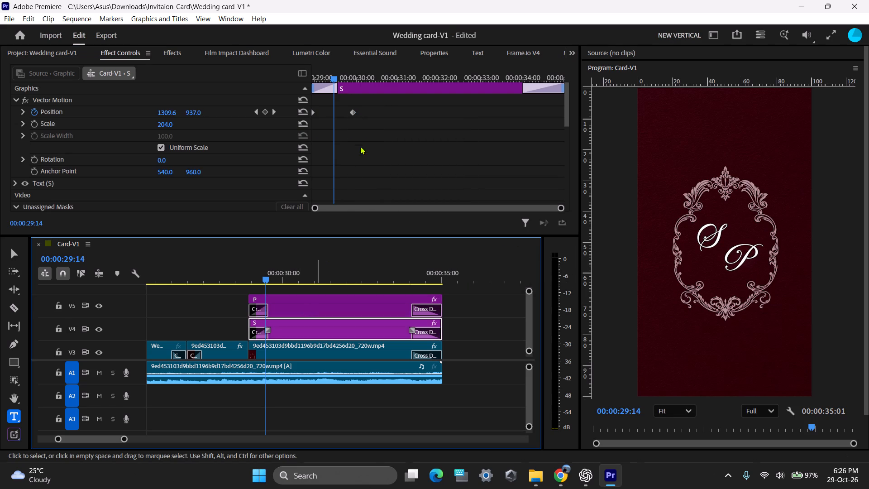
{"action": "left_click_drag", "start_coordinate": [392, 96], "coordinate": [286, 133]}
{"action": "right_click", "coordinate": [353, 110]}
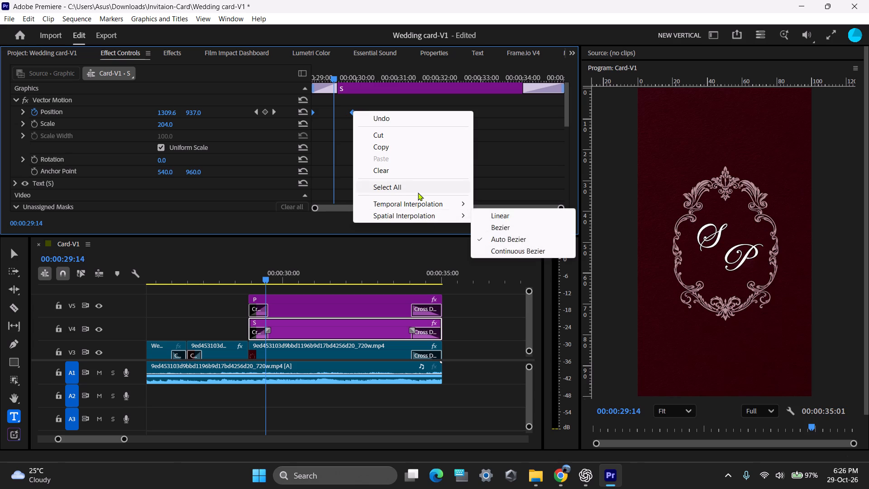
{"action": "left_click", "coordinate": [499, 265]}
{"action": "left_click_drag", "start_coordinate": [403, 108], "coordinate": [292, 133]}
{"action": "right_click", "coordinate": [356, 112]}
{"action": "left_click", "coordinate": [504, 281]}
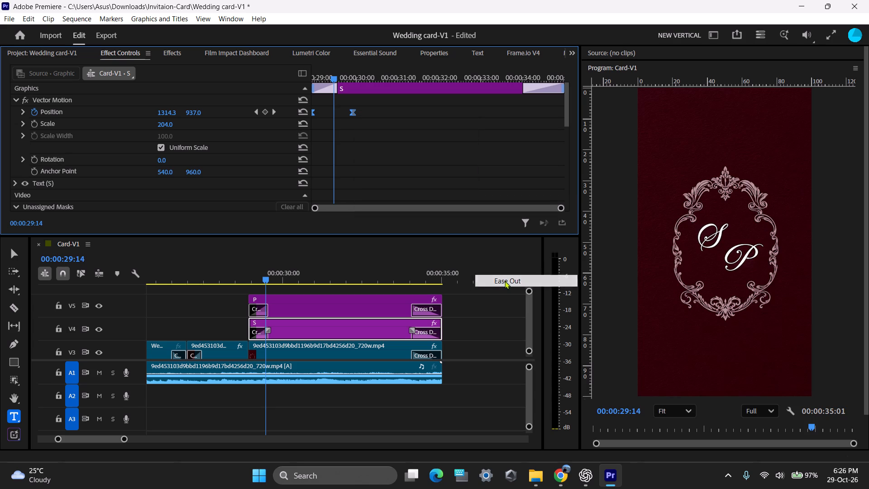
Play back the ending and its lead-in to examine the eased motion of the initials, saving the project.
{"action": "left_click", "coordinate": [301, 281]}
{"action": "left_click_drag", "start_coordinate": [281, 278], "coordinate": [246, 279]}
{"action": "key", "text": "space"}
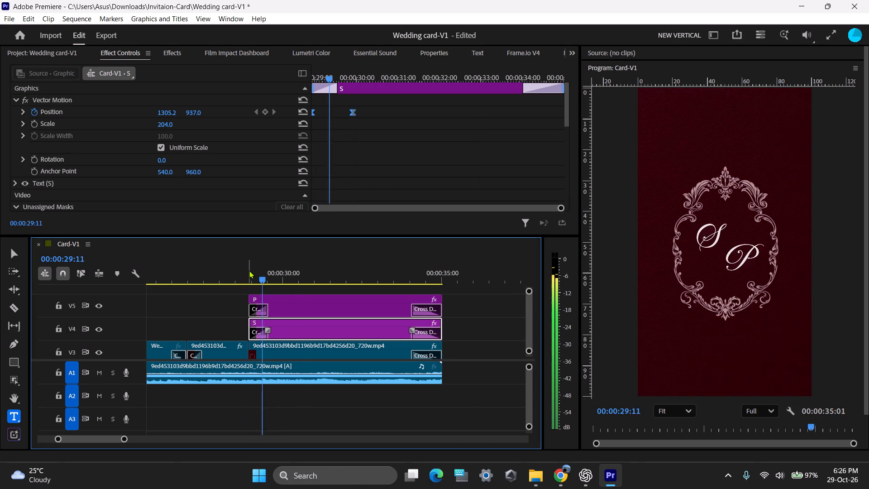
{"action": "key", "text": "ctrl+s"}
{"action": "key", "text": "space"}
{"action": "key", "text": "space"}
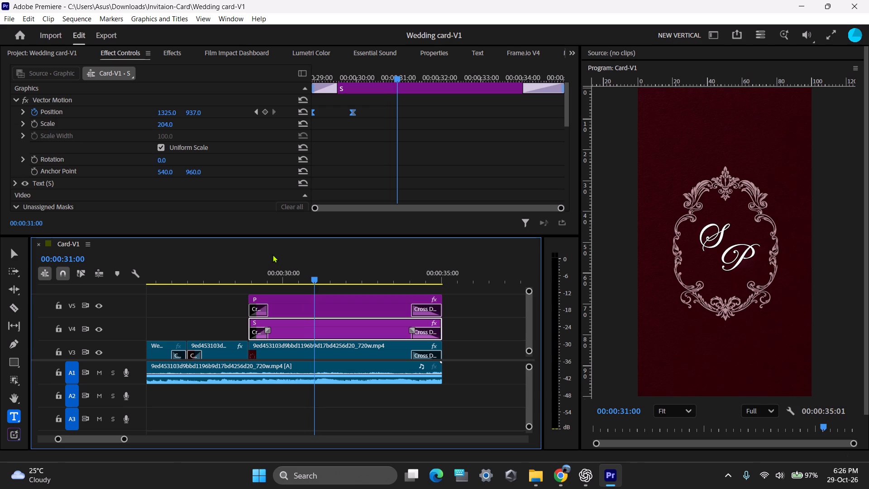
{"action": "left_click_drag", "start_coordinate": [307, 278], "coordinate": [276, 284]}
{"action": "key", "text": "space"}
{"action": "left_click_drag", "start_coordinate": [280, 280], "coordinate": [247, 283]}
{"action": "key", "text": "space"}
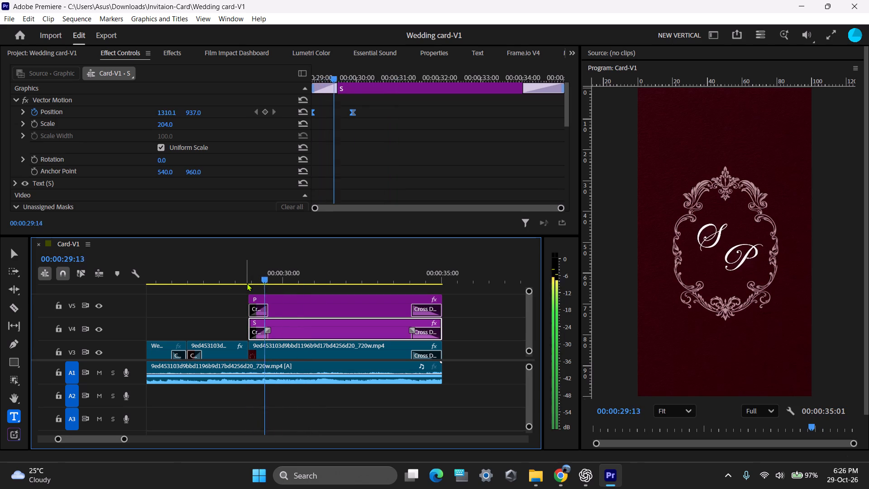
{"action": "key", "text": "space"}
{"action": "key", "text": "space"}
{"action": "key", "text": "space"}
{"action": "key", "text": "ctrl+s"}
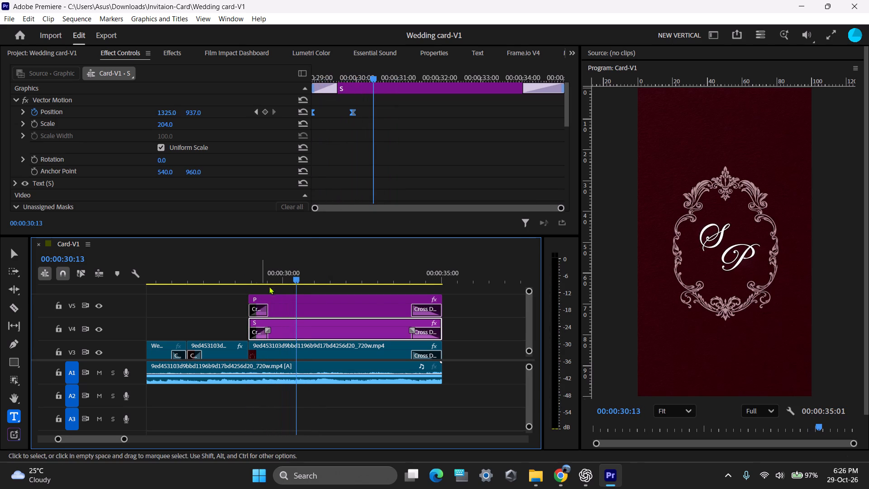
{"action": "key", "text": "space"}
{"action": "left_click_drag", "start_coordinate": [288, 274], "coordinate": [127, 289]}
{"action": "key", "text": "space"}
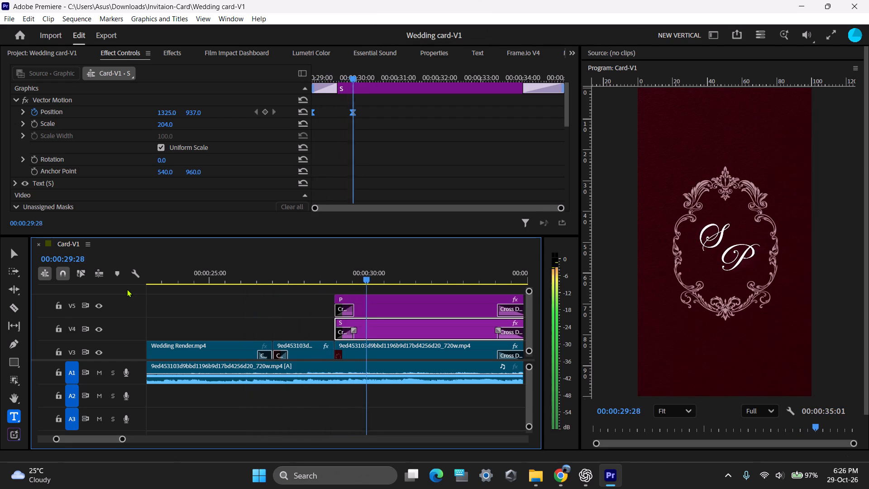
{"action": "key", "text": "space"}
{"action": "key", "text": "ctrl+s"}
Find the Gaussian Blur effect, apply it to both the S and P clips, and preview the blurred initials.
{"action": "left_click_drag", "start_coordinate": [358, 269], "coordinate": [336, 275], "text": "shift"}
{"action": "left_click", "coordinate": [177, 50]}
{"action": "left_click", "coordinate": [68, 71]}
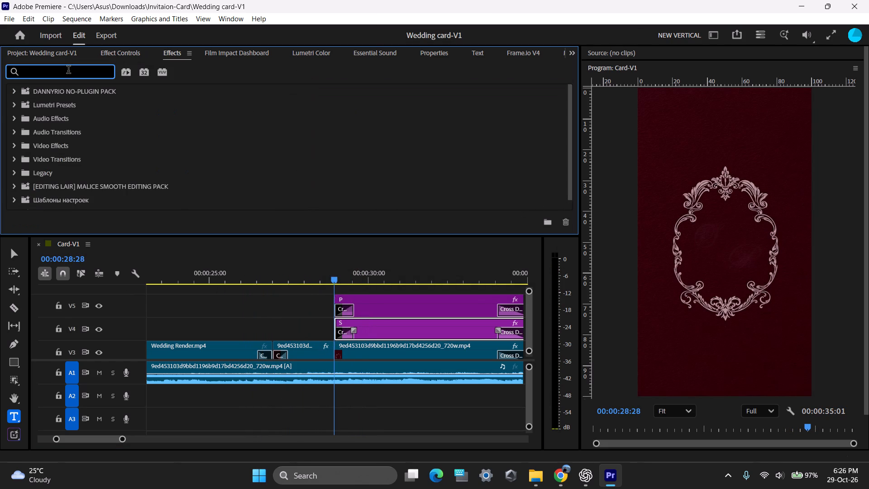
{"action": "type", "text": "gau"}
{"action": "left_click_drag", "start_coordinate": [77, 169], "coordinate": [334, 267]}
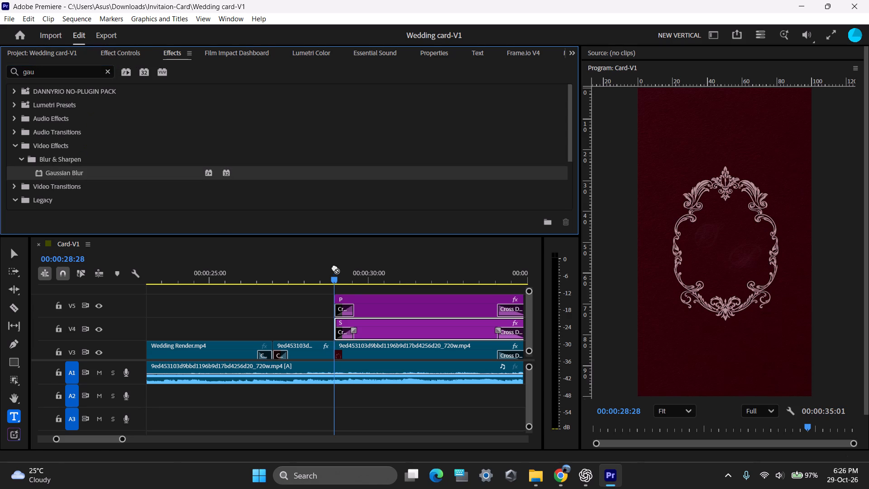
{"action": "left_click_drag", "start_coordinate": [334, 267], "coordinate": [370, 325]}
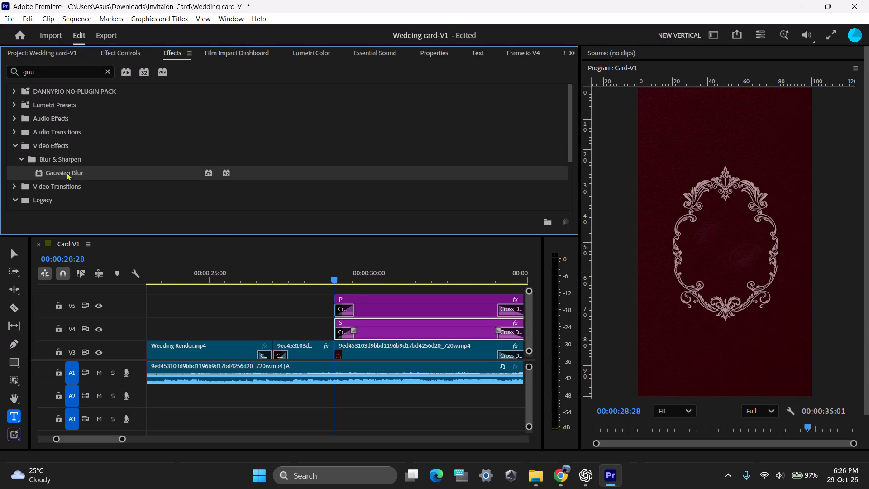
{"action": "left_click_drag", "start_coordinate": [67, 173], "coordinate": [391, 300]}
{"action": "key", "text": "space"}
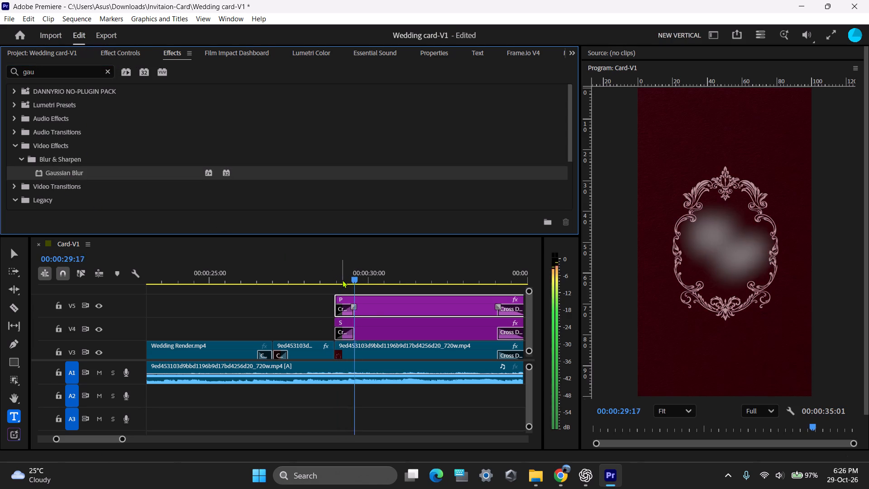
{"action": "key", "text": "space"}
Start keyframing the Gaussian Blur Amount of the S clip at its start, 00:00:28:28.
{"action": "left_click_drag", "start_coordinate": [382, 276], "coordinate": [338, 288]}
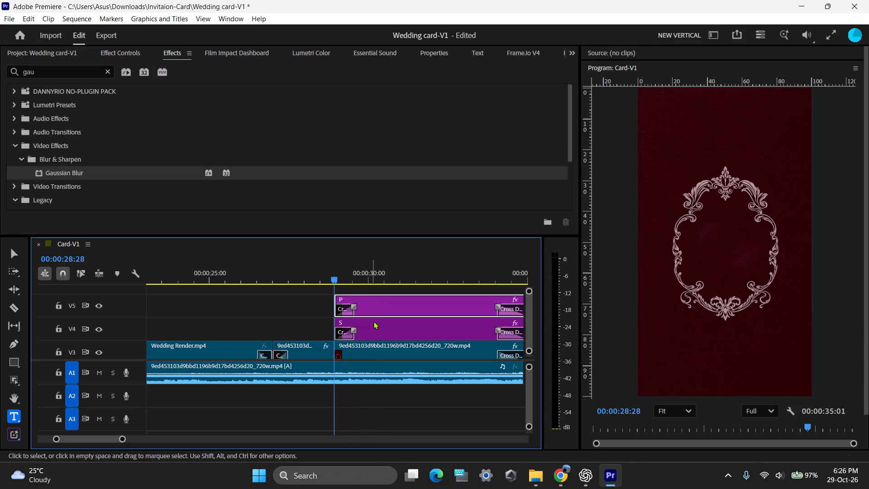
{"action": "left_click", "coordinate": [374, 326]}
{"action": "left_click", "coordinate": [118, 54]}
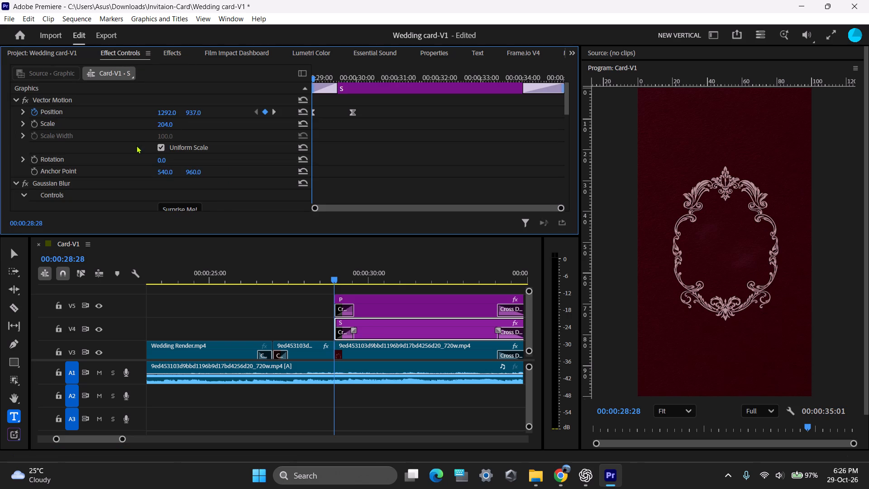
{"action": "scroll", "coordinate": [54, 145], "scroll_direction": "down", "scroll_amount": 16}
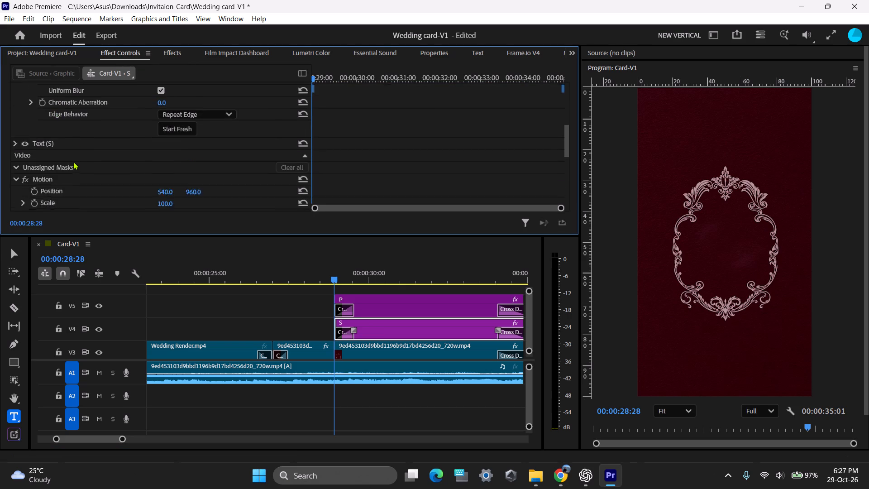
{"action": "scroll", "coordinate": [73, 162], "scroll_direction": "down", "scroll_amount": 19}
{"action": "scroll", "coordinate": [87, 161], "scroll_direction": "up", "scroll_amount": 10}
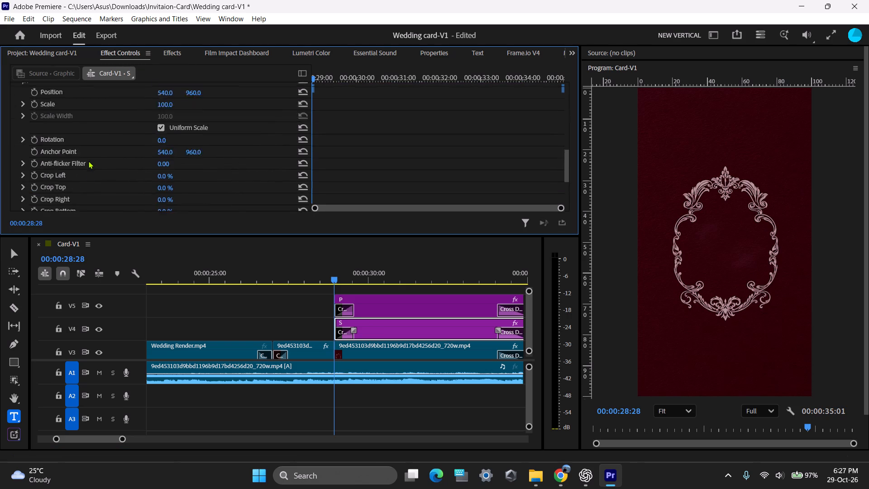
{"action": "scroll", "coordinate": [88, 161], "scroll_direction": "up", "scroll_amount": 20}
{"action": "scroll", "coordinate": [88, 161], "scroll_direction": "up", "scroll_amount": 4}
{"action": "scroll", "coordinate": [134, 145], "scroll_direction": "down", "scroll_amount": 5}
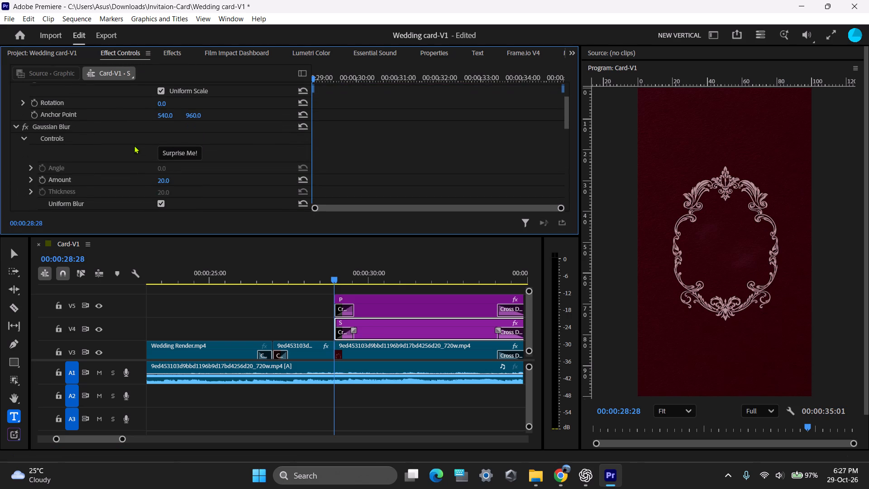
{"action": "left_click", "coordinate": [41, 177]}
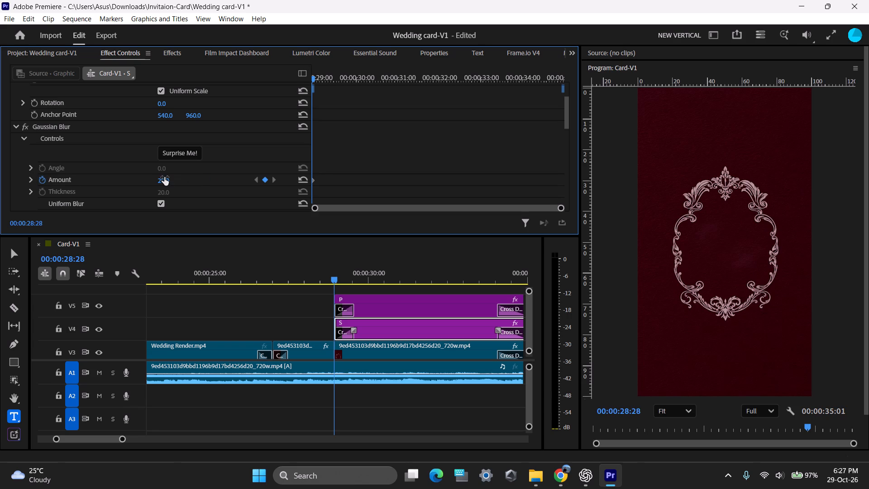
Set the S clip's Gaussian Blur Amount to 0 at 00:00:29:28, level with its second position keyframe, and preview the blur-in.
{"action": "scroll", "coordinate": [357, 136], "scroll_direction": "up", "scroll_amount": 4}
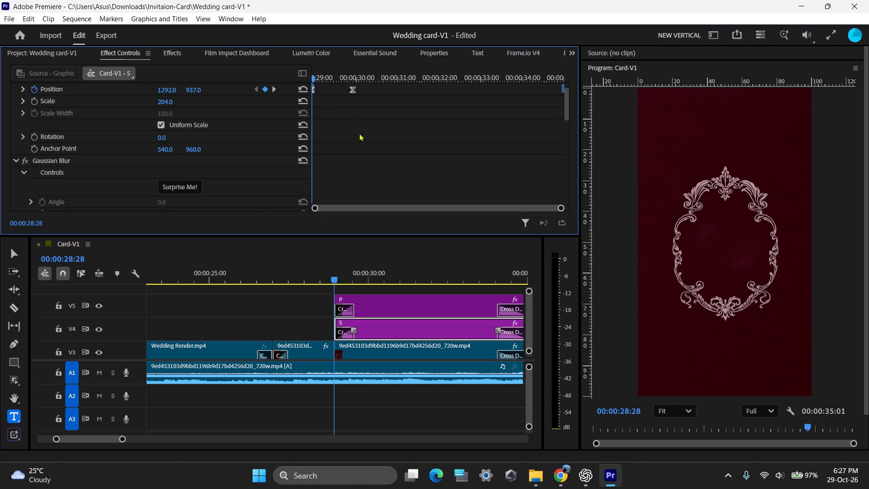
{"action": "left_click_drag", "start_coordinate": [318, 75], "coordinate": [356, 80], "text": "shift"}
{"action": "scroll", "coordinate": [206, 141], "scroll_direction": "down", "scroll_amount": 11}
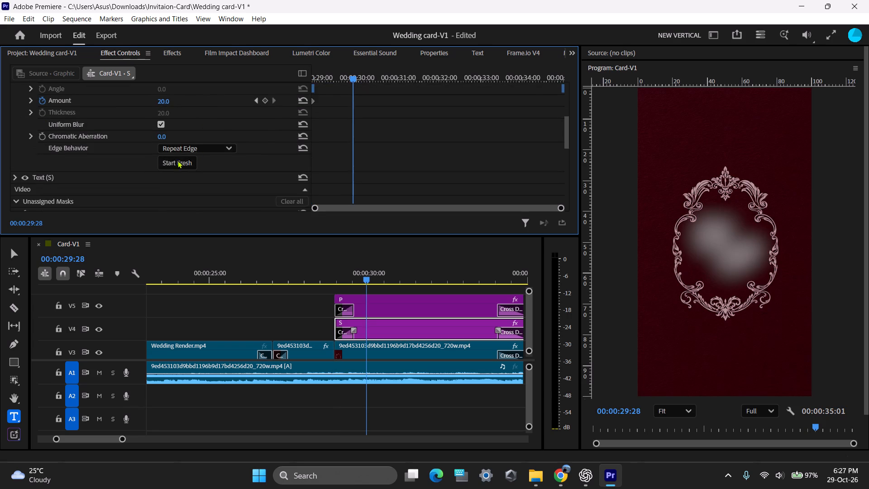
{"action": "scroll", "coordinate": [170, 162], "scroll_direction": "up", "scroll_amount": 2}
{"action": "left_click_drag", "start_coordinate": [162, 123], "coordinate": [117, 129]}
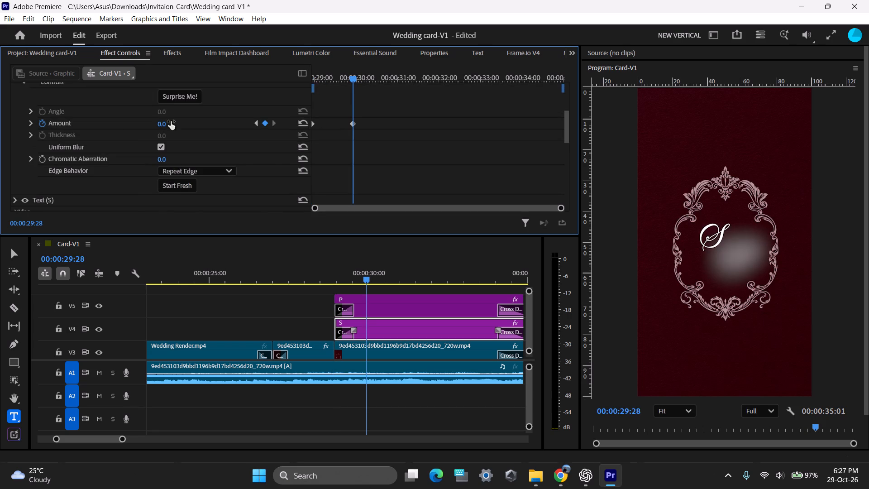
{"action": "left_click_drag", "start_coordinate": [350, 77], "coordinate": [252, 82]}
{"action": "key", "text": "space"}
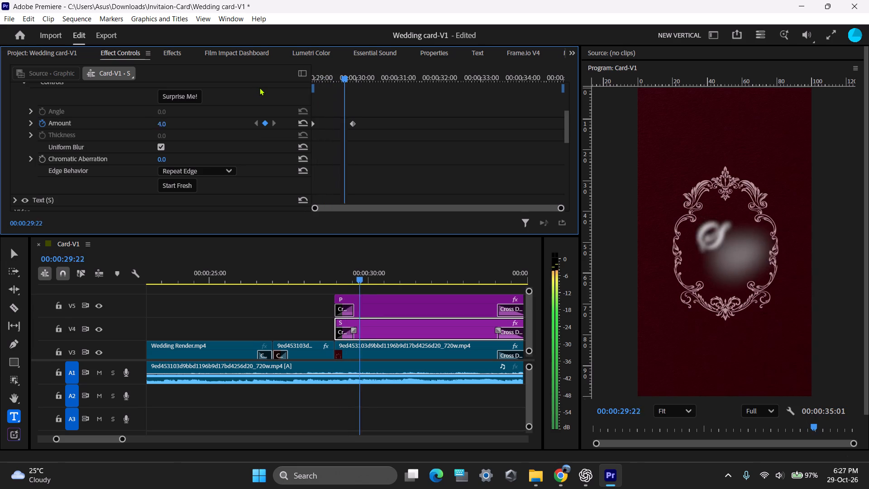
{"action": "key", "text": "space"}
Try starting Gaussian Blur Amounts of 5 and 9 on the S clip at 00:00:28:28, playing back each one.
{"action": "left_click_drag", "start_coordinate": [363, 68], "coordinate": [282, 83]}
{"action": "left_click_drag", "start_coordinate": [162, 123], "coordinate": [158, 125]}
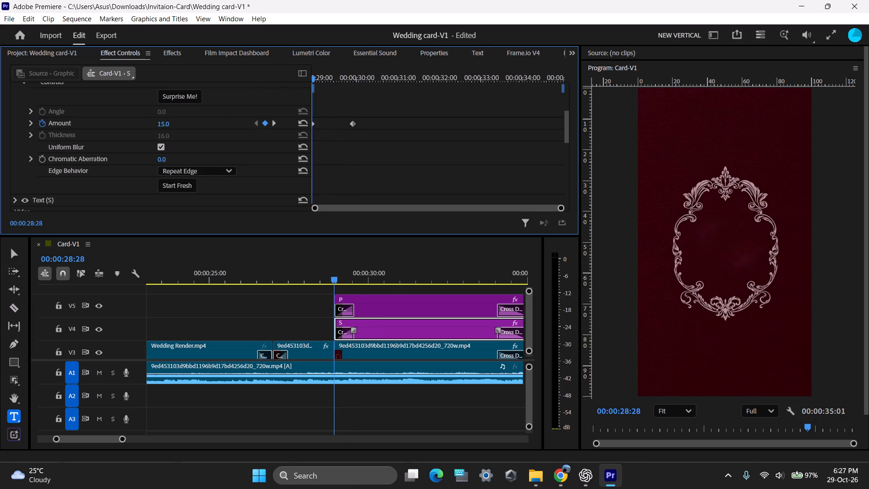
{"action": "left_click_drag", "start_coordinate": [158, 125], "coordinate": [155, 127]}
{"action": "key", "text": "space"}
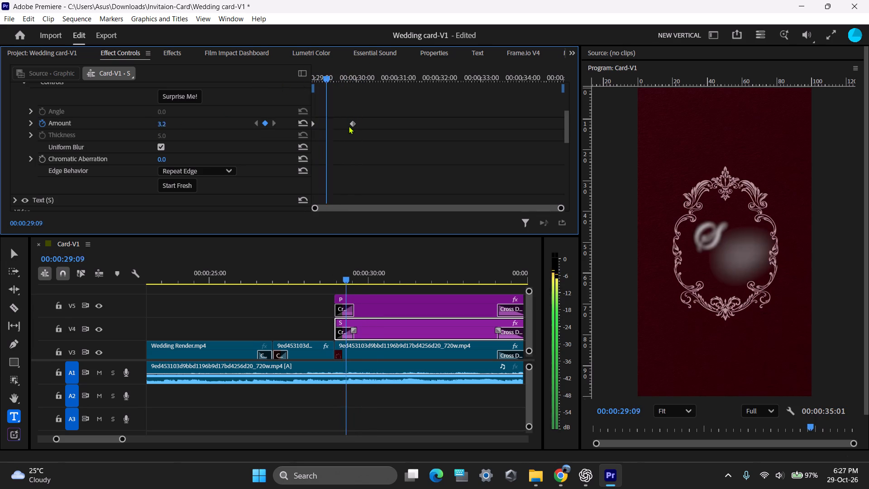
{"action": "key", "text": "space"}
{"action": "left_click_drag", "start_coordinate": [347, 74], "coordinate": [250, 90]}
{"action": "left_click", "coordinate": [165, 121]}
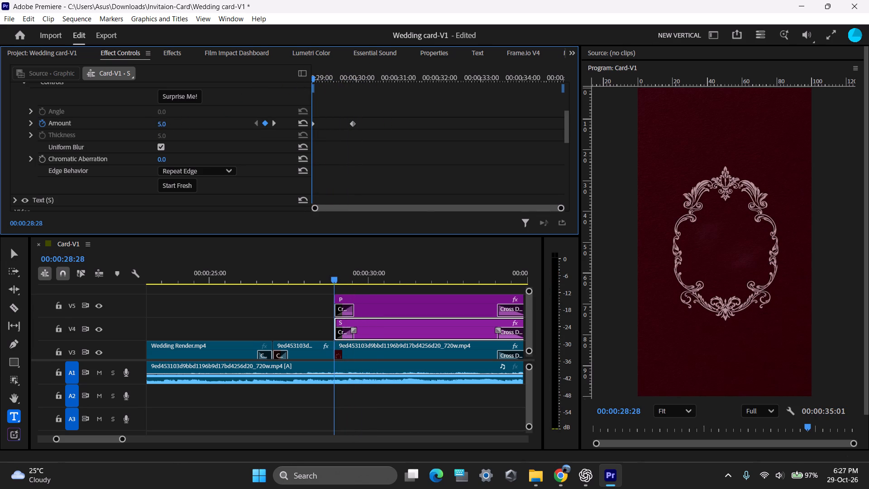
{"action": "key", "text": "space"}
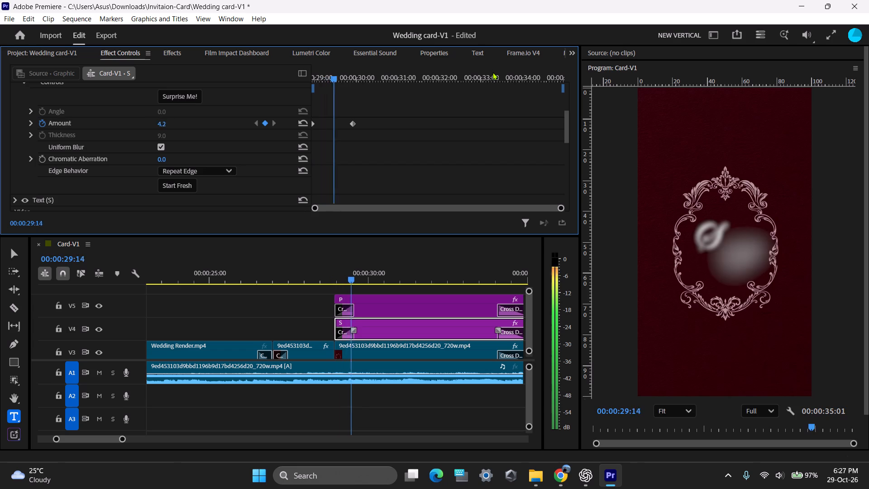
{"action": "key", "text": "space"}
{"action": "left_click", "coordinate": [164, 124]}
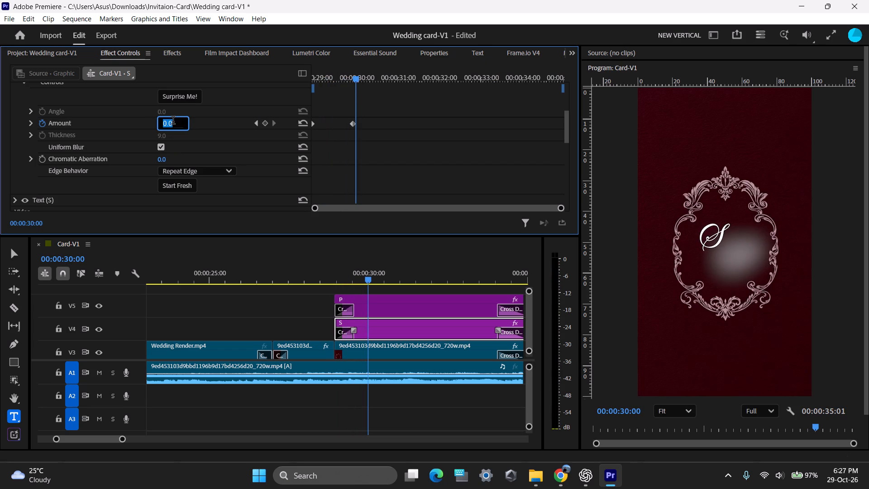
Set the S clip's Gaussian Blur Amount to 6 at the 00:00:28:28 keyframe.
{"action": "left_click_drag", "start_coordinate": [358, 72], "coordinate": [267, 91]}
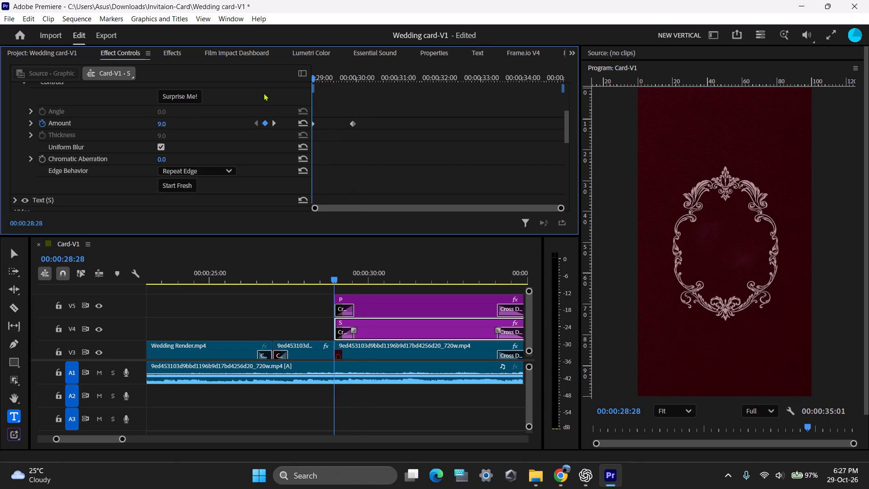
{"action": "left_click", "coordinate": [166, 122]}
{"action": "key", "text": "6"}
{"action": "key", "text": "Return"}
Start keyframing the P clip's Gaussian Blur Amount at 00:00:28:28 with a value of 9.
{"action": "left_click", "coordinate": [382, 300]}
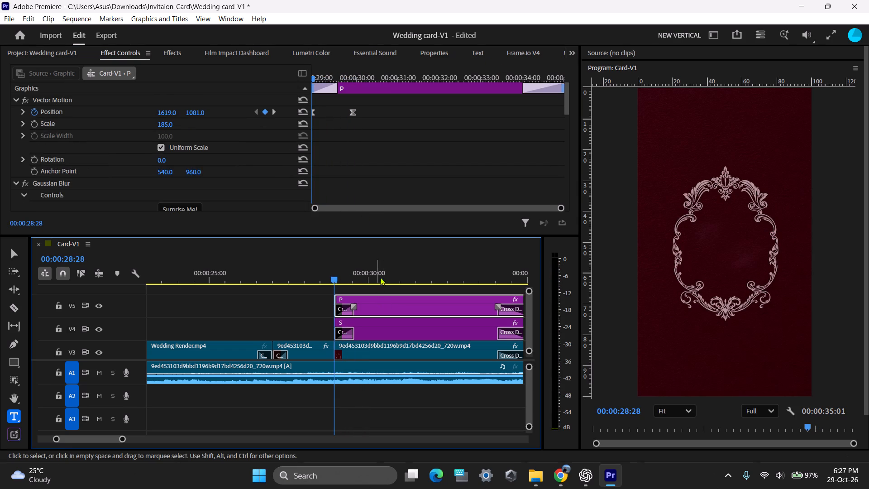
{"action": "scroll", "coordinate": [356, 112], "scroll_direction": "down", "scroll_amount": 20}
{"action": "scroll", "coordinate": [356, 112], "scroll_direction": "down", "scroll_amount": 2}
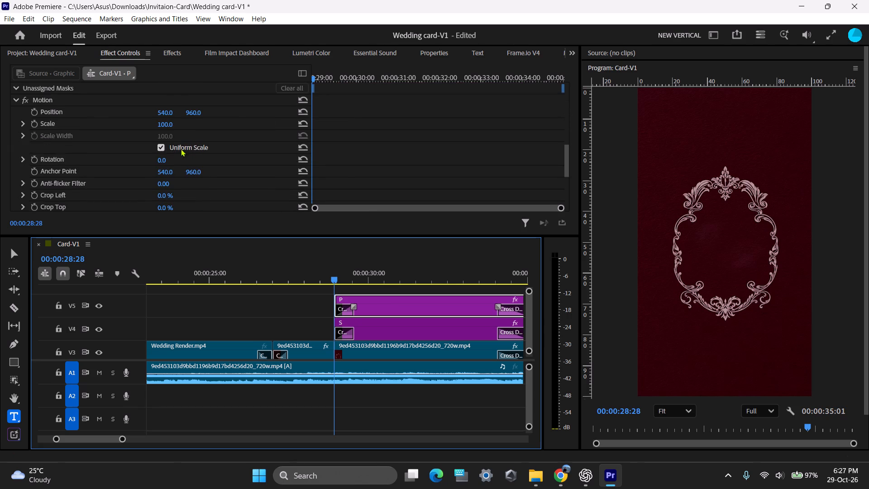
{"action": "scroll", "coordinate": [170, 149], "scroll_direction": "down", "scroll_amount": 7}
{"action": "scroll", "coordinate": [83, 180], "scroll_direction": "down", "scroll_amount": 7}
{"action": "scroll", "coordinate": [83, 180], "scroll_direction": "up", "scroll_amount": 9}
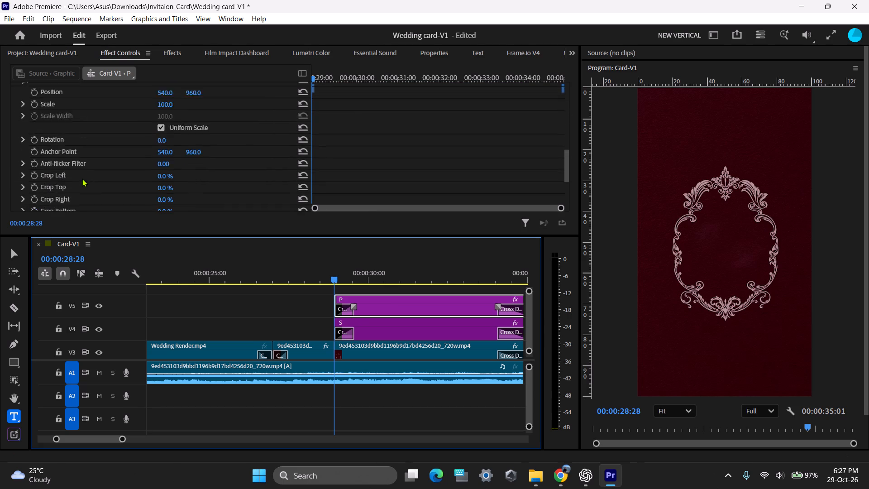
{"action": "scroll", "coordinate": [82, 178], "scroll_direction": "up", "scroll_amount": 3}
{"action": "scroll", "coordinate": [105, 153], "scroll_direction": "down", "scroll_amount": 7}
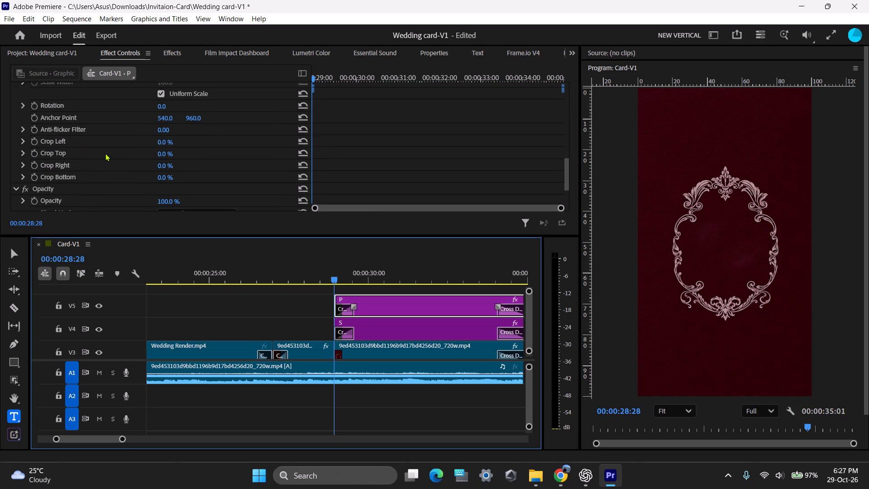
{"action": "scroll", "coordinate": [105, 153], "scroll_direction": "up", "scroll_amount": 20}
{"action": "scroll", "coordinate": [105, 153], "scroll_direction": "up", "scroll_amount": 5}
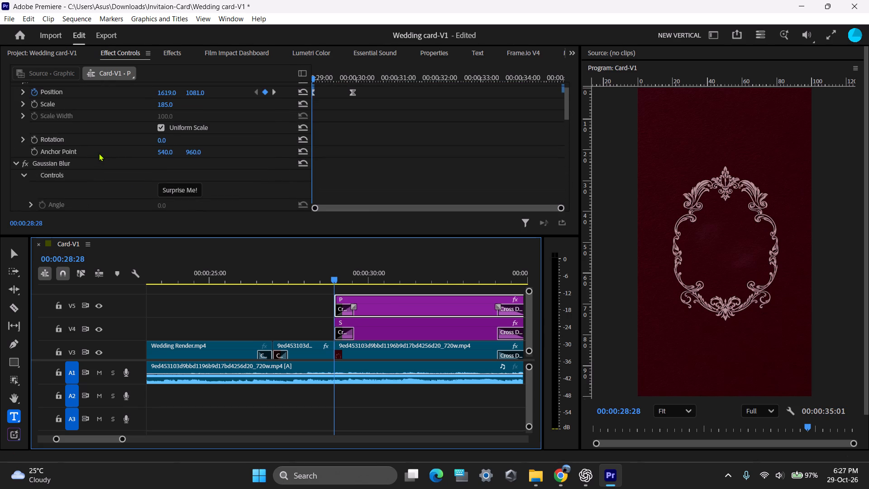
{"action": "scroll", "coordinate": [99, 153], "scroll_direction": "down", "scroll_amount": 6}
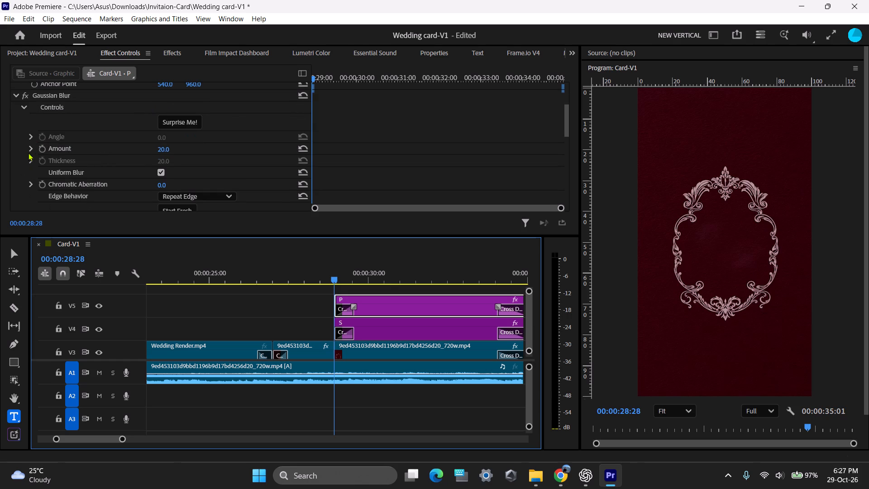
{"action": "left_click", "coordinate": [38, 147]}
{"action": "left_click", "coordinate": [161, 149]}
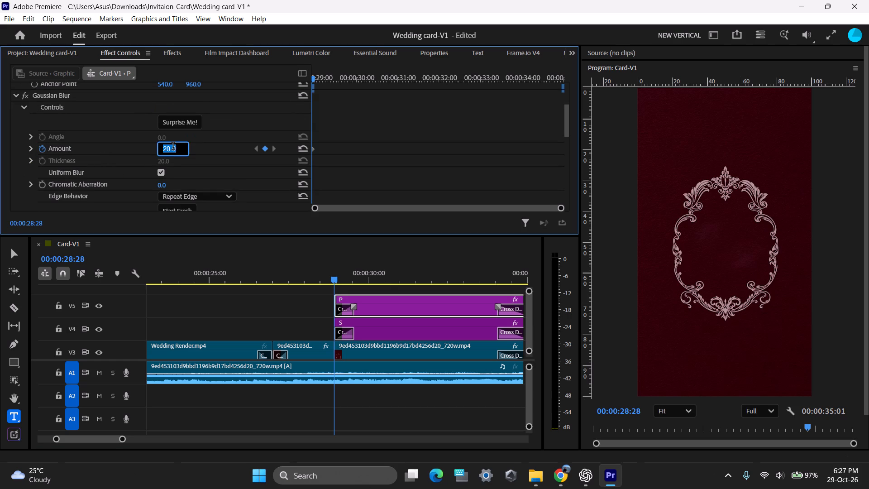
{"action": "key", "text": "9"}
{"action": "key", "text": "Return"}
Check the S clip's starting blur and set the P clip's Gaussian Blur Amount to 6 at 00:00:28:28 to match.
{"action": "left_click", "coordinate": [407, 333]}
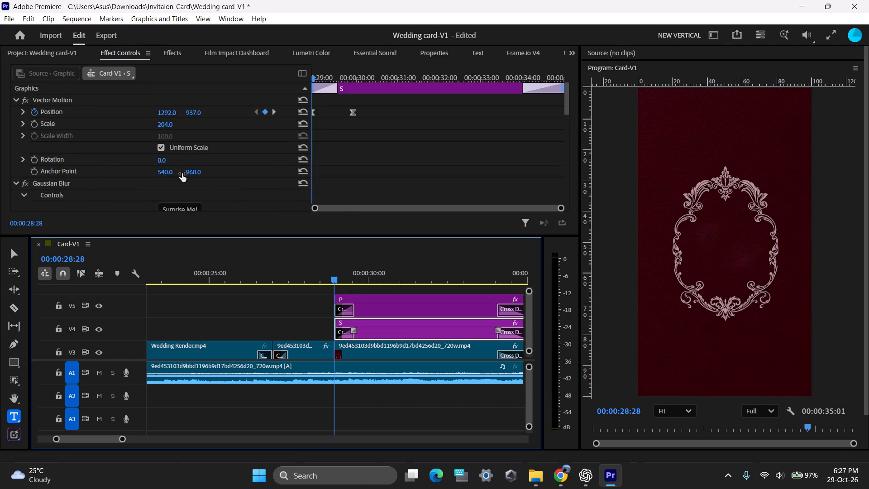
{"action": "scroll", "coordinate": [182, 173], "scroll_direction": "down", "scroll_amount": 13}
{"action": "scroll", "coordinate": [184, 173], "scroll_direction": "up", "scroll_amount": 2}
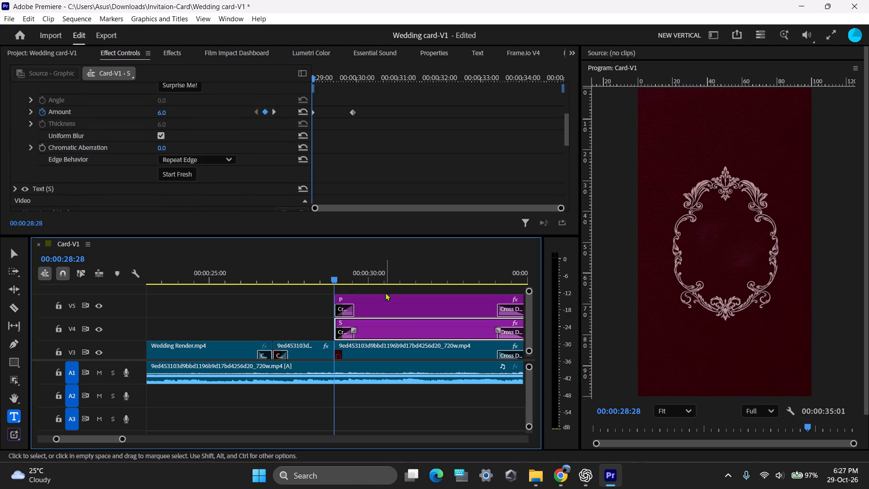
{"action": "left_click", "coordinate": [380, 304]}
{"action": "scroll", "coordinate": [139, 161], "scroll_direction": "up", "scroll_amount": 1}
{"action": "scroll", "coordinate": [139, 161], "scroll_direction": "down", "scroll_amount": 12}
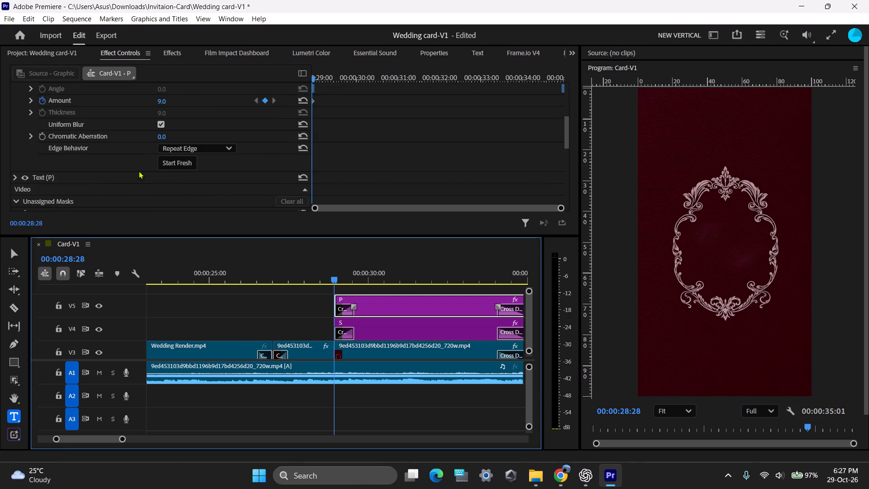
{"action": "scroll", "coordinate": [151, 149], "scroll_direction": "up", "scroll_amount": 3}
{"action": "left_click", "coordinate": [162, 134]}
{"action": "key", "text": "6"}
{"action": "key", "text": "Return"}
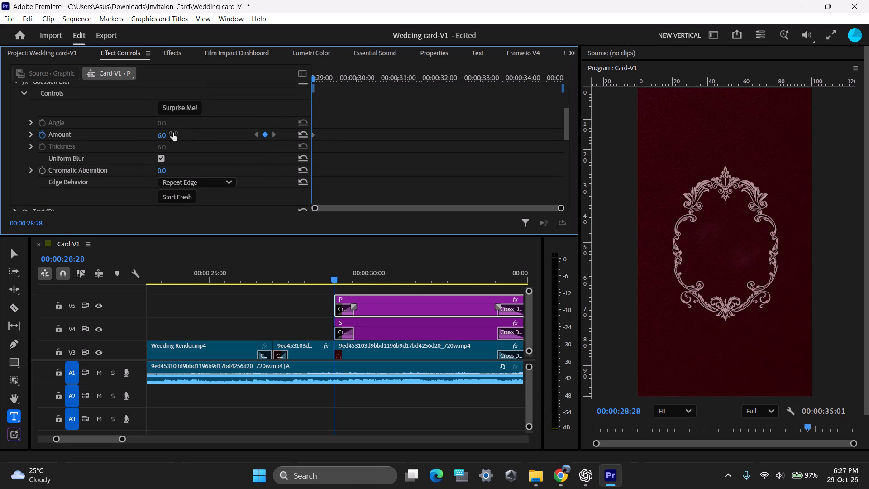
Set the P clip's Gaussian Blur Amount to 0 at 00:00:29:28.
{"action": "left_click_drag", "start_coordinate": [316, 72], "coordinate": [345, 75]}
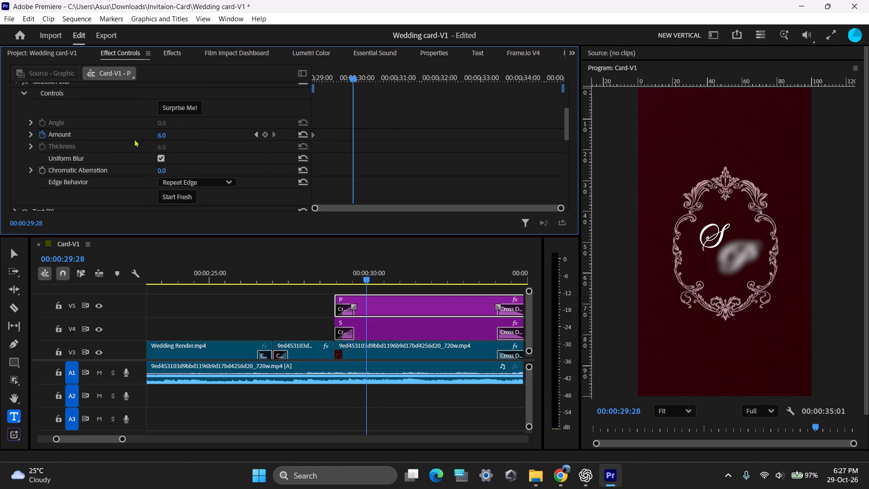
{"action": "left_click", "coordinate": [299, 134]}
{"action": "left_click_drag", "start_coordinate": [165, 134], "coordinate": [92, 144]}
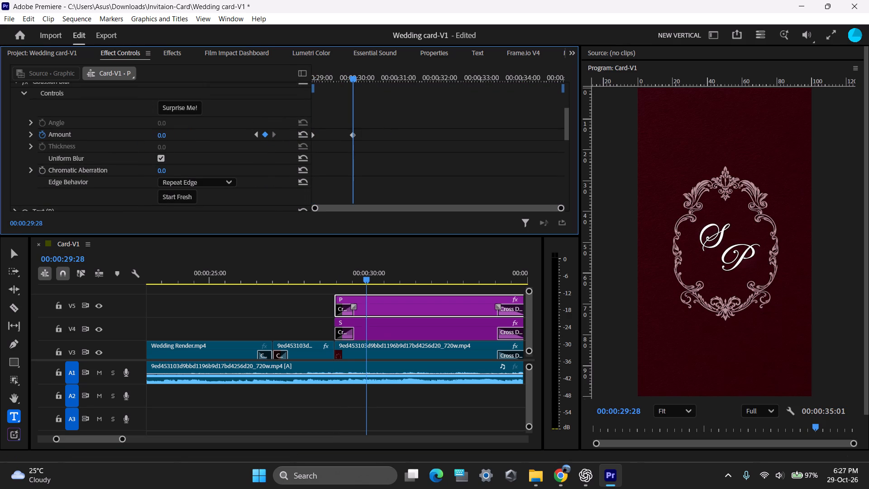
{"action": "left_click_drag", "start_coordinate": [92, 144], "coordinate": [73, 146]}
Apply Ease In and Ease Out to both Gaussian Blur Amount keyframes of the P clip.
{"action": "left_click_drag", "start_coordinate": [373, 126], "coordinate": [250, 164]}
{"action": "right_click", "coordinate": [353, 135]}
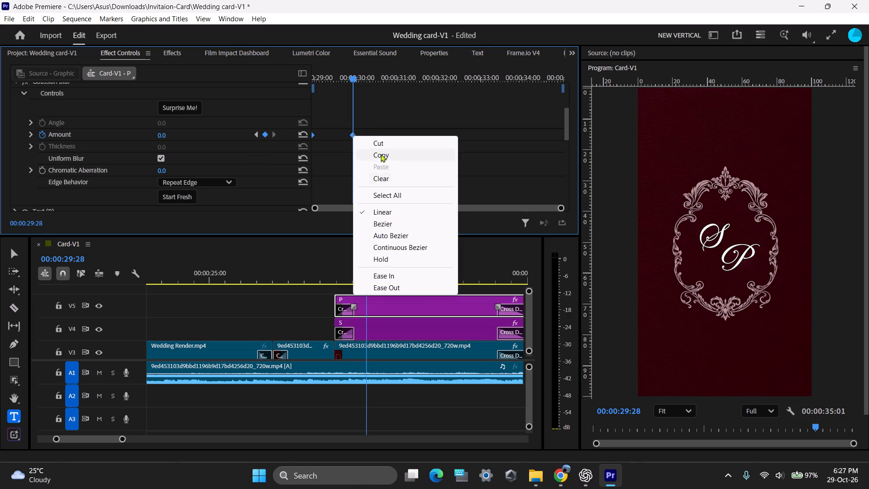
{"action": "left_click_drag", "start_coordinate": [400, 275], "coordinate": [398, 267]}
{"action": "left_click", "coordinate": [401, 277]}
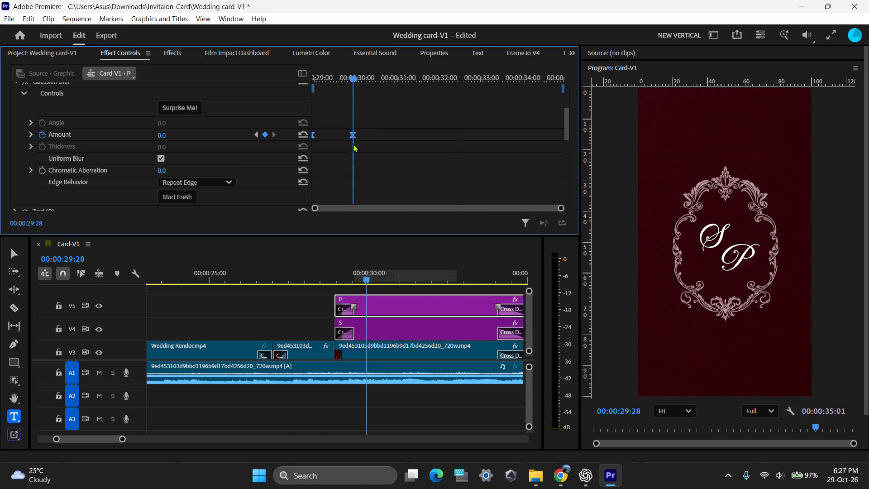
{"action": "right_click", "coordinate": [351, 134]}
{"action": "left_click", "coordinate": [411, 288]}
Apply Ease In and Ease Out to both Gaussian Blur Amount keyframes of the S clip.
{"action": "left_click", "coordinate": [392, 319]}
{"action": "left_click", "coordinate": [390, 322]}
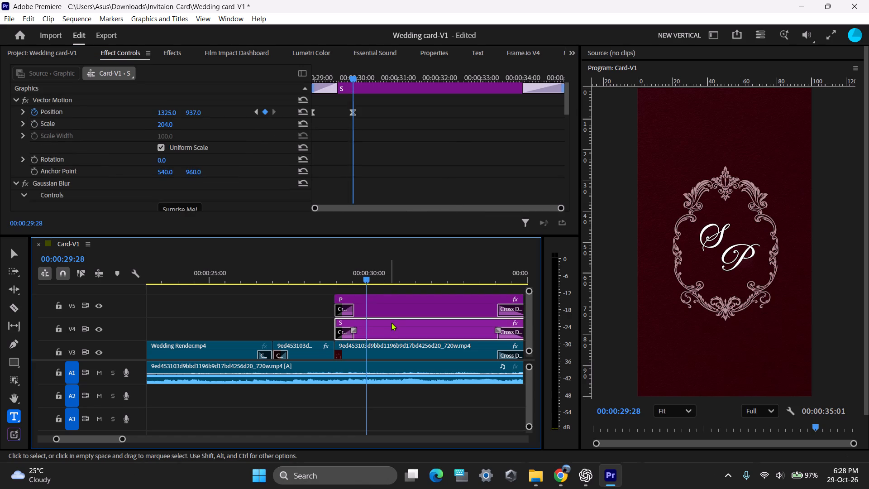
{"action": "scroll", "coordinate": [404, 140], "scroll_direction": "down", "scroll_amount": 10}
{"action": "left_click_drag", "start_coordinate": [392, 101], "coordinate": [280, 146]}
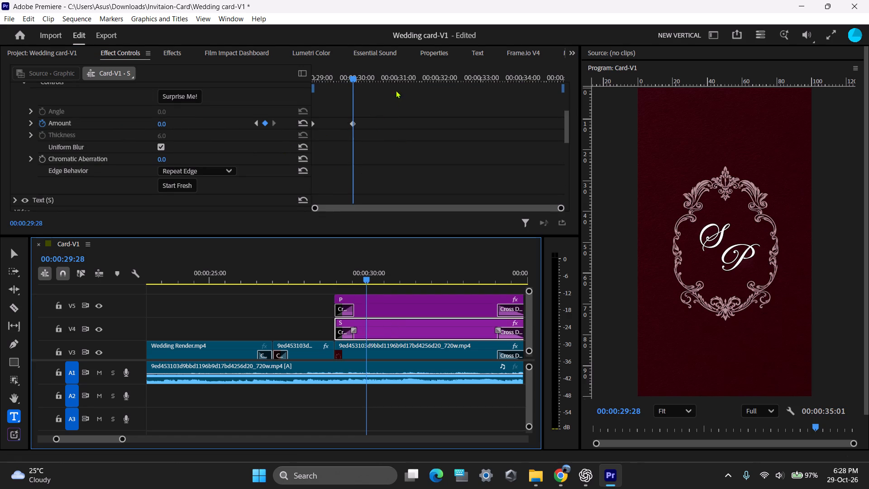
{"action": "left_click_drag", "start_coordinate": [396, 90], "coordinate": [280, 162]}
{"action": "right_click", "coordinate": [354, 126]}
{"action": "left_click_drag", "start_coordinate": [391, 269], "coordinate": [391, 265]}
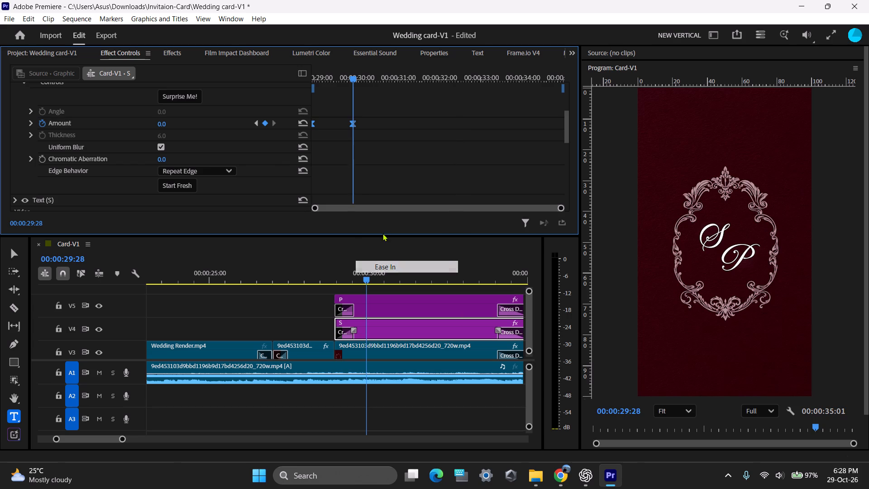
{"action": "right_click", "coordinate": [351, 126]}
{"action": "left_click", "coordinate": [391, 279]}
{"action": "left_click", "coordinate": [319, 285]}
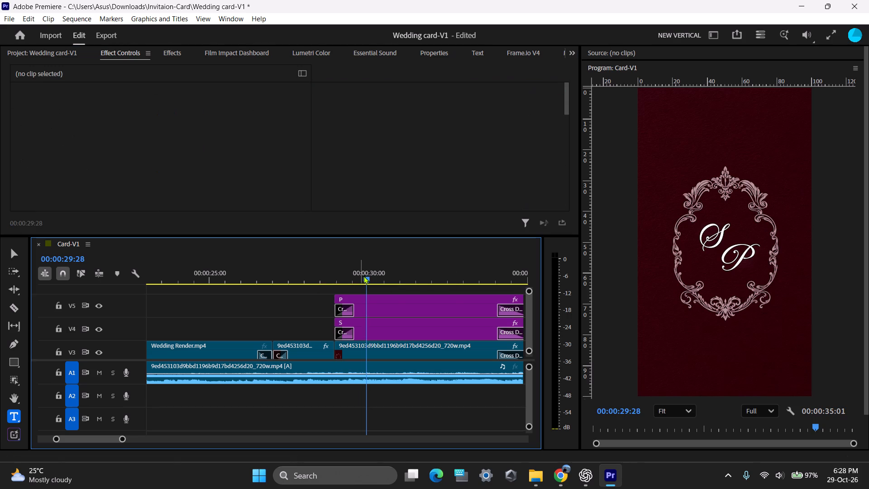
Play back the initials' animated reveal from the start of the S and P clips and save the project.
{"action": "left_click_drag", "start_coordinate": [364, 276], "coordinate": [335, 278]}
{"action": "key", "text": "space"}
{"action": "key", "text": "space"}
{"action": "key", "text": "ctrl+s"}
{"action": "key", "text": "ctrl+space"}
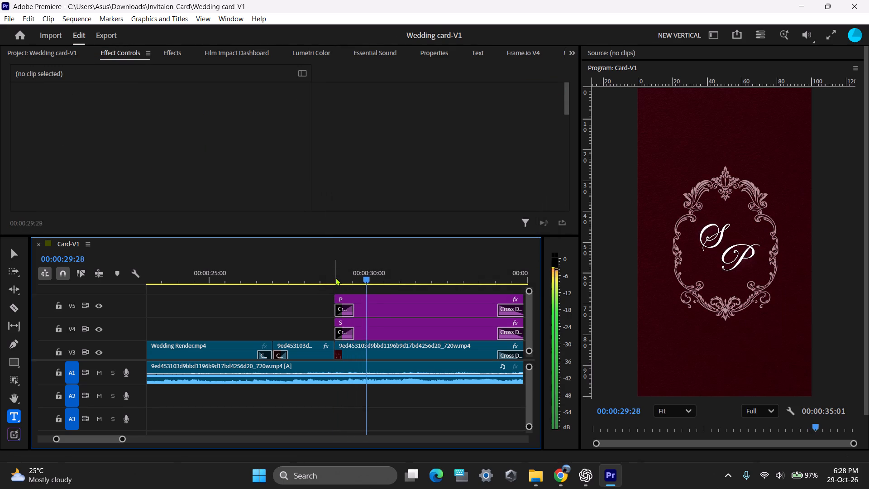
{"action": "key", "text": "ctrl+space"}
{"action": "key", "text": "ctrl+s"}
{"action": "key", "text": "space"}
{"action": "key", "text": "space"}
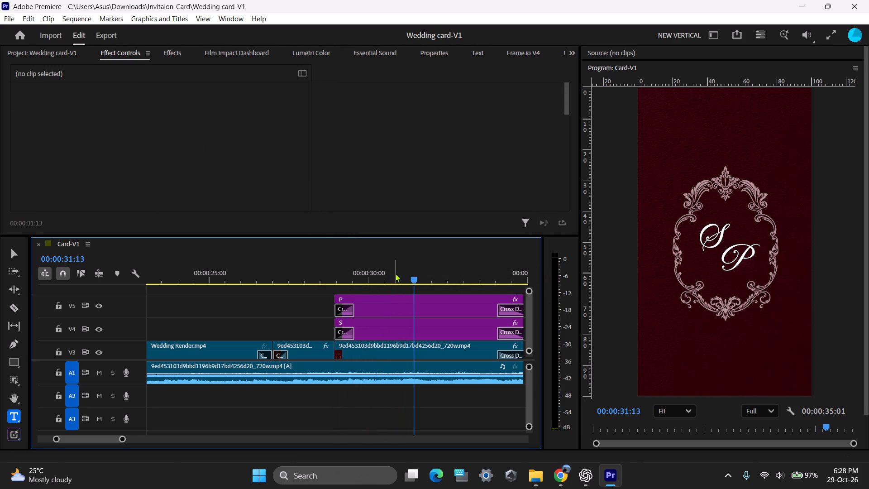
{"action": "key", "text": "ctrl+s"}
Open the export settings for the Card-V1 sequence.
{"action": "left_click", "coordinate": [110, 38]}
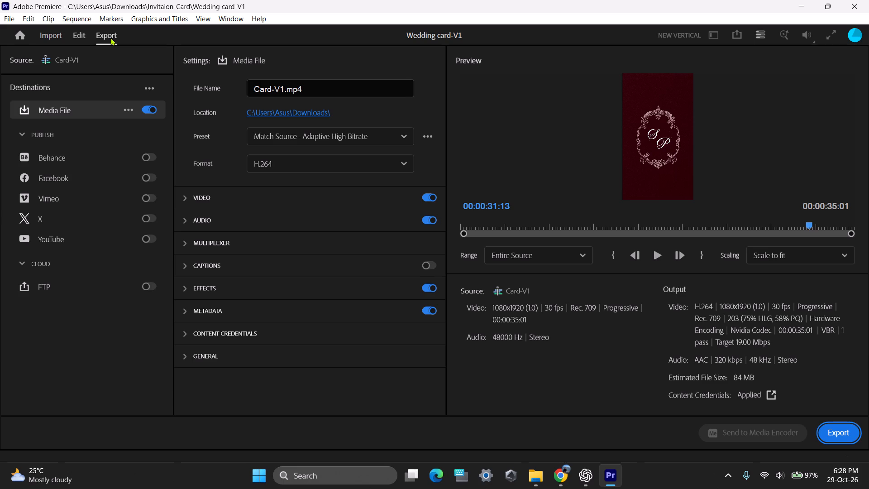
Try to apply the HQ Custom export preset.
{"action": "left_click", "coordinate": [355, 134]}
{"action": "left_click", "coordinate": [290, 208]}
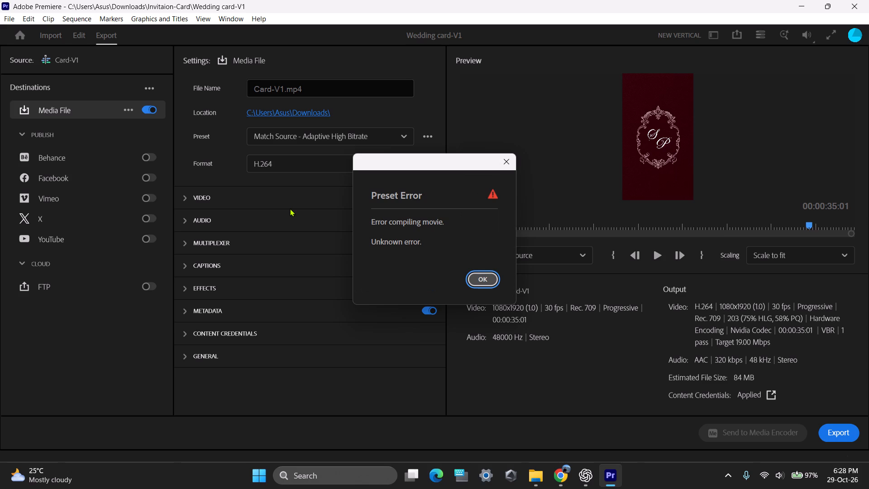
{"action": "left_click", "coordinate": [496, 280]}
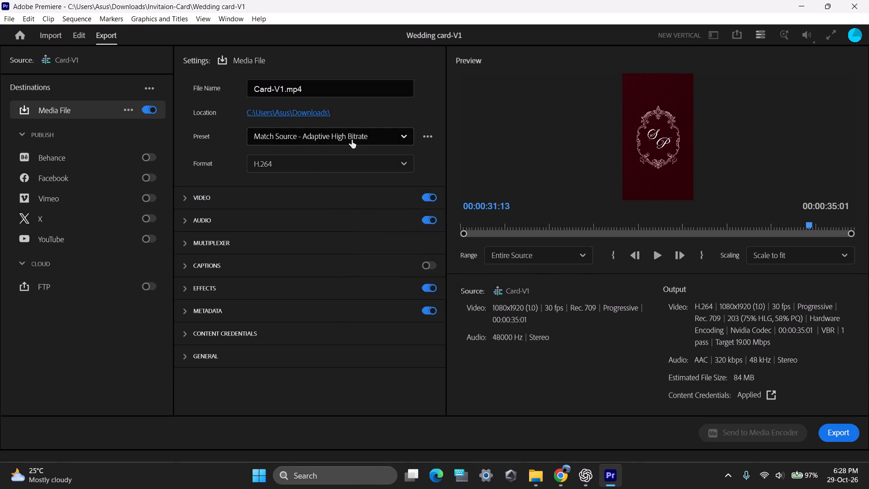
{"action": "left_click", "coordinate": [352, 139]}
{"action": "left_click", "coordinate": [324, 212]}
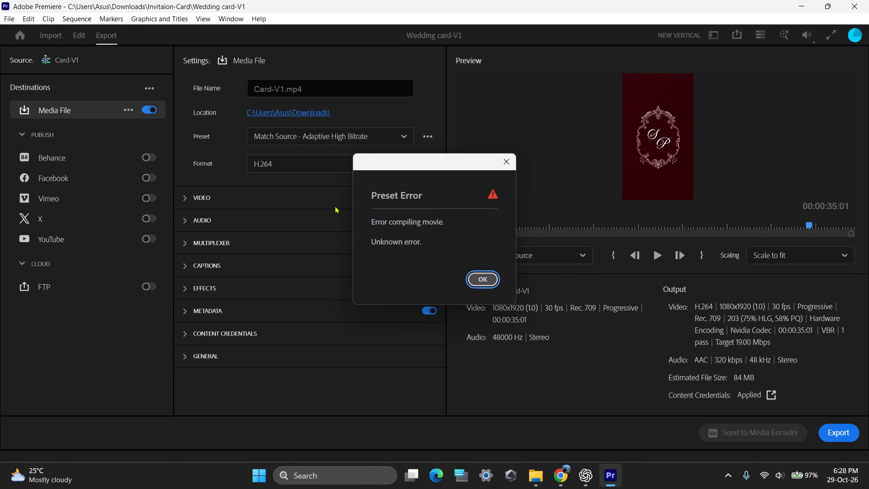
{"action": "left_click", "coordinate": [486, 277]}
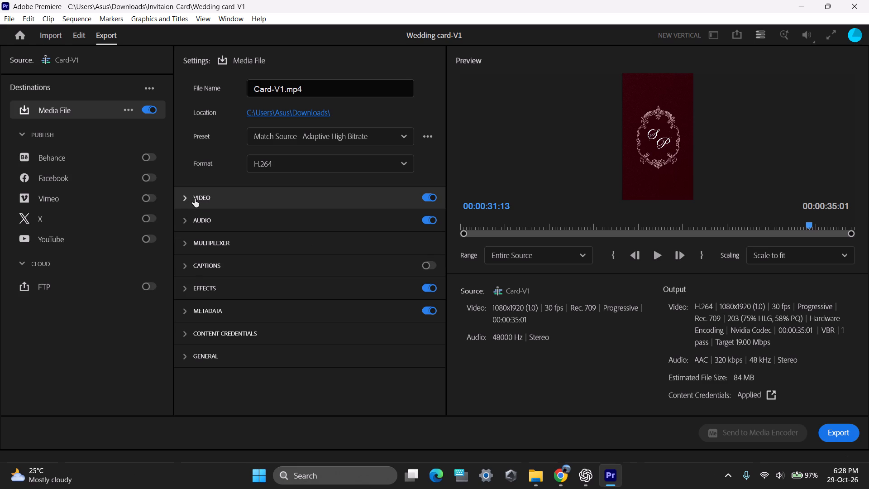
Check the audio export settings and switch the export preset to Custom (H.264 - Hema-V1).
{"action": "left_click", "coordinate": [193, 197]}
{"action": "scroll", "coordinate": [290, 273], "scroll_direction": "down", "scroll_amount": 17}
{"action": "left_click", "coordinate": [196, 267]}
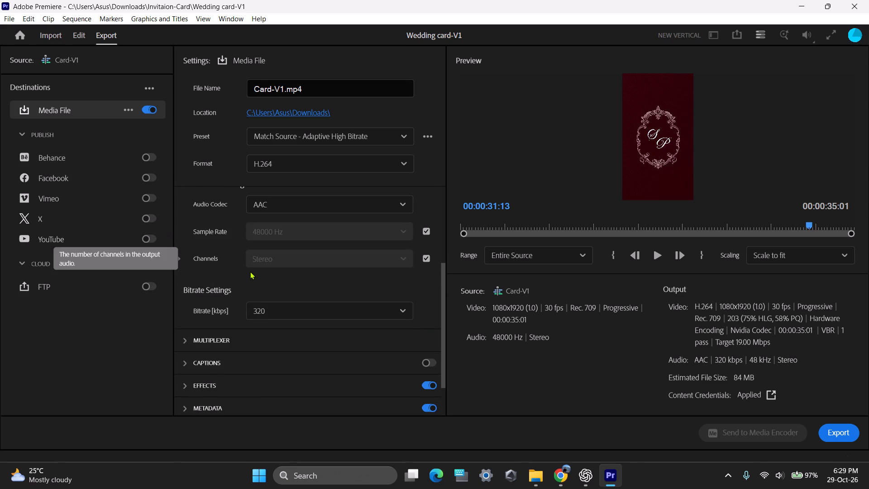
{"action": "scroll", "coordinate": [250, 271], "scroll_direction": "down", "scroll_amount": 14}
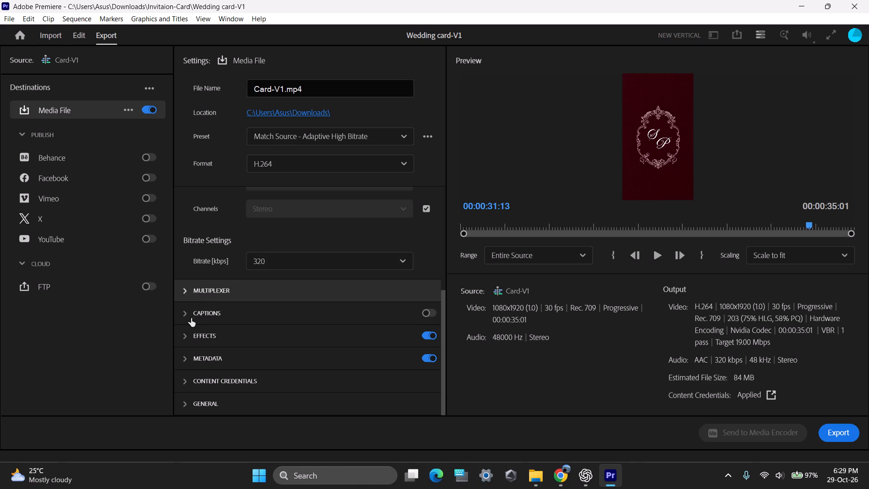
{"action": "scroll", "coordinate": [201, 282], "scroll_direction": "up", "scroll_amount": 11}
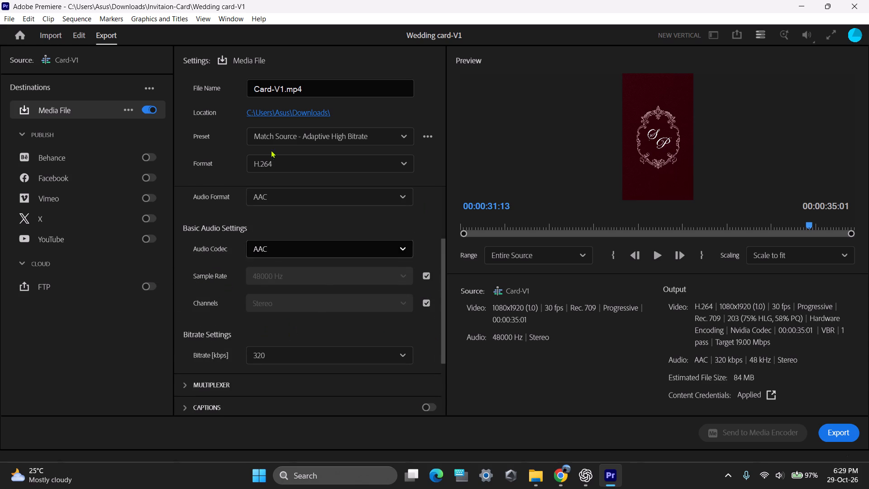
{"action": "left_click", "coordinate": [286, 166]}
{"action": "left_click", "coordinate": [293, 165]}
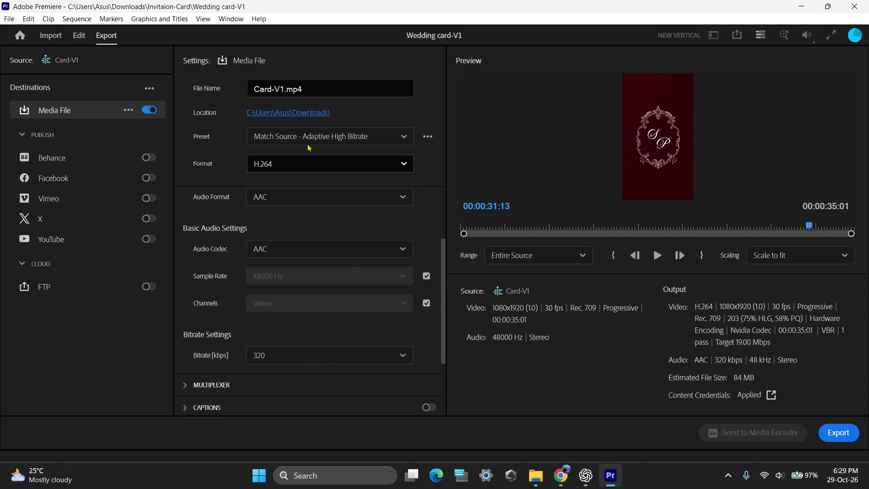
{"action": "left_click", "coordinate": [309, 140]}
{"action": "scroll", "coordinate": [318, 187], "scroll_direction": "up", "scroll_amount": 6}
{"action": "scroll", "coordinate": [322, 197], "scroll_direction": "down", "scroll_amount": 8}
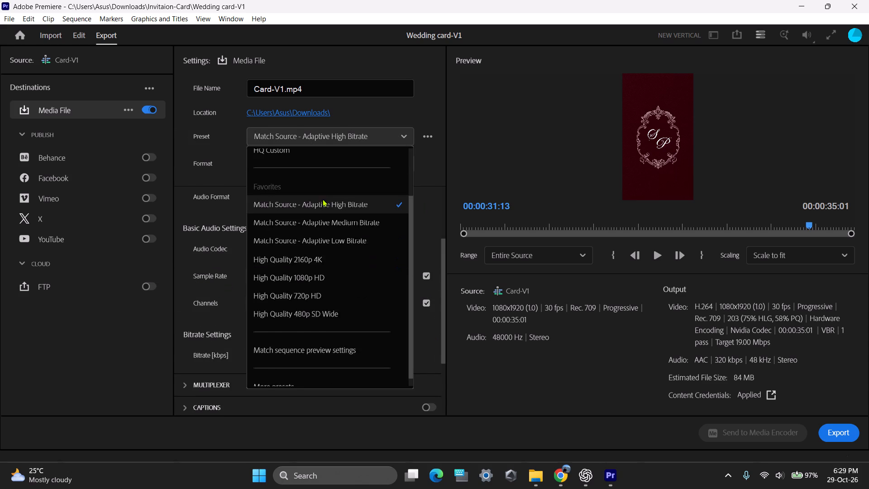
{"action": "scroll", "coordinate": [322, 199], "scroll_direction": "down", "scroll_amount": 14}
{"action": "scroll", "coordinate": [318, 250], "scroll_direction": "up", "scroll_amount": 15}
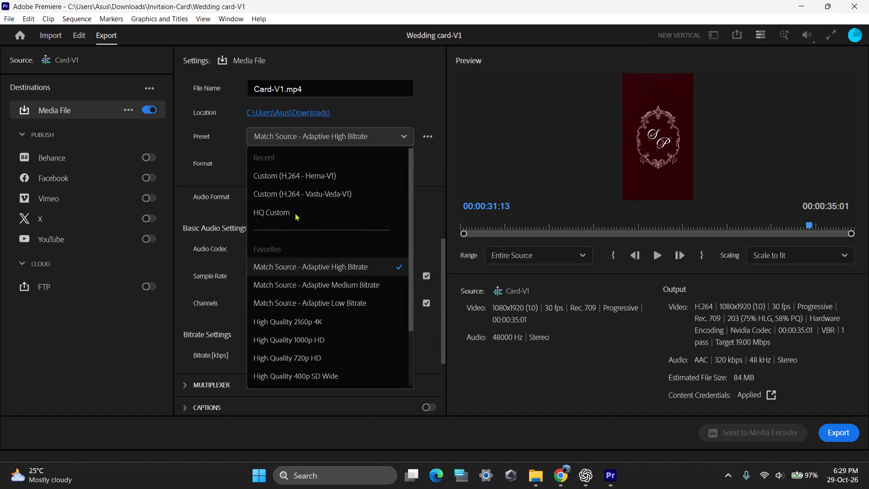
{"action": "left_click", "coordinate": [298, 177]}
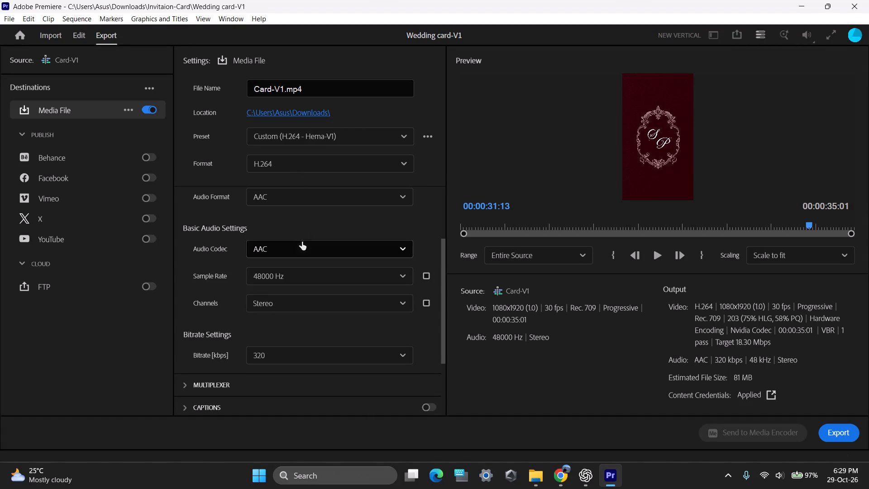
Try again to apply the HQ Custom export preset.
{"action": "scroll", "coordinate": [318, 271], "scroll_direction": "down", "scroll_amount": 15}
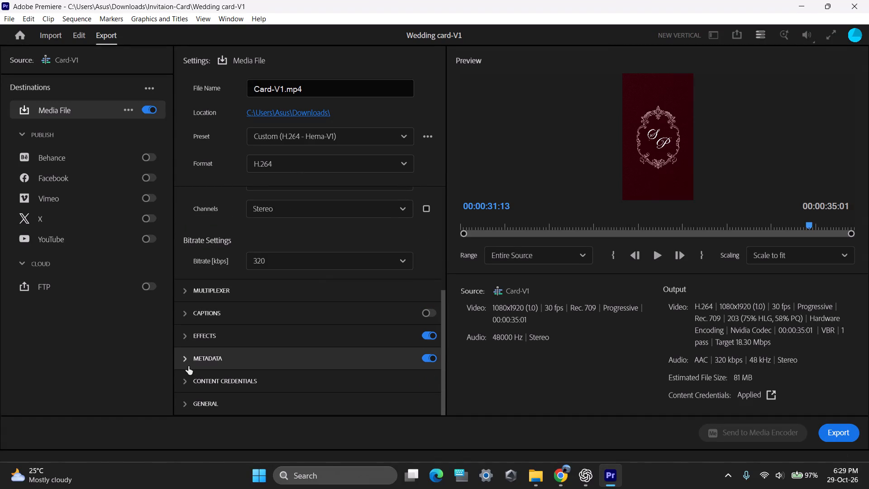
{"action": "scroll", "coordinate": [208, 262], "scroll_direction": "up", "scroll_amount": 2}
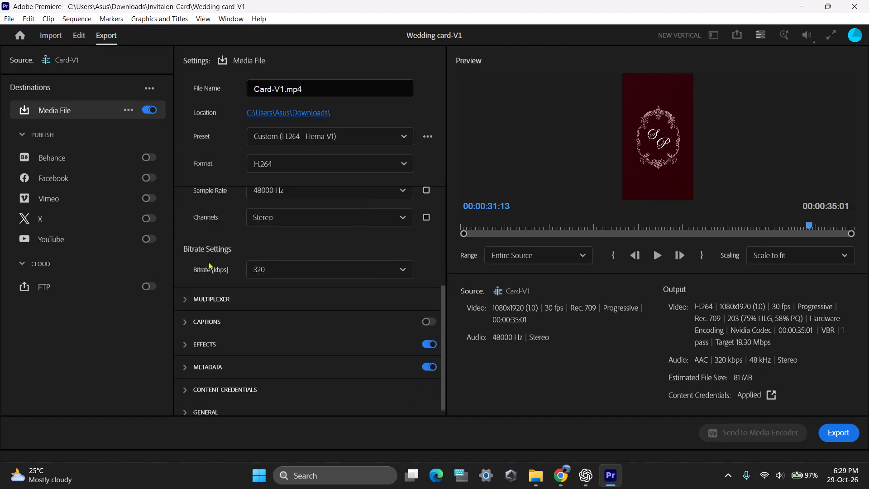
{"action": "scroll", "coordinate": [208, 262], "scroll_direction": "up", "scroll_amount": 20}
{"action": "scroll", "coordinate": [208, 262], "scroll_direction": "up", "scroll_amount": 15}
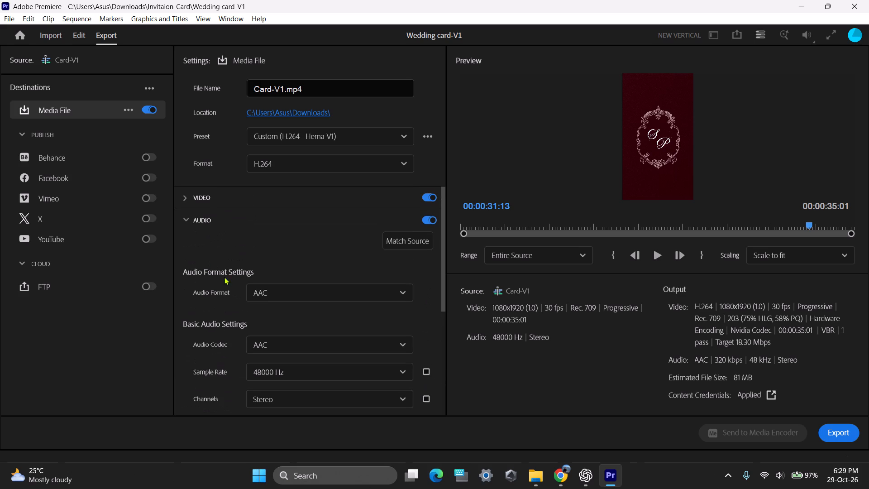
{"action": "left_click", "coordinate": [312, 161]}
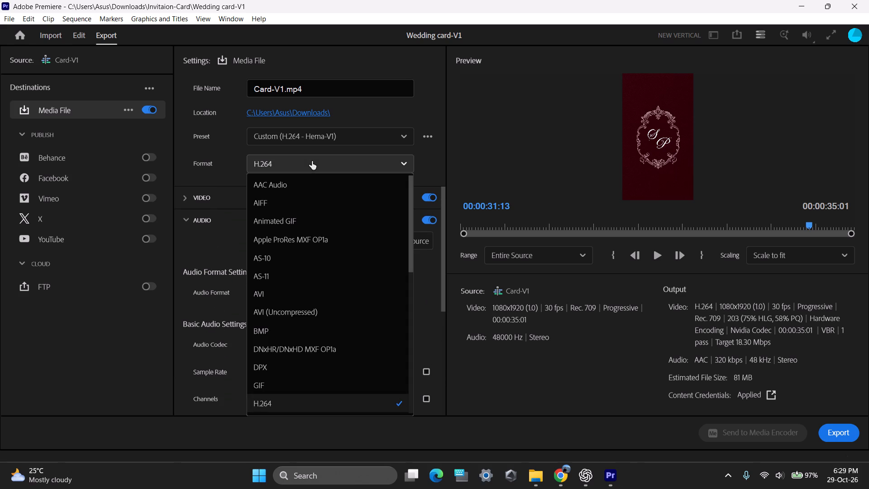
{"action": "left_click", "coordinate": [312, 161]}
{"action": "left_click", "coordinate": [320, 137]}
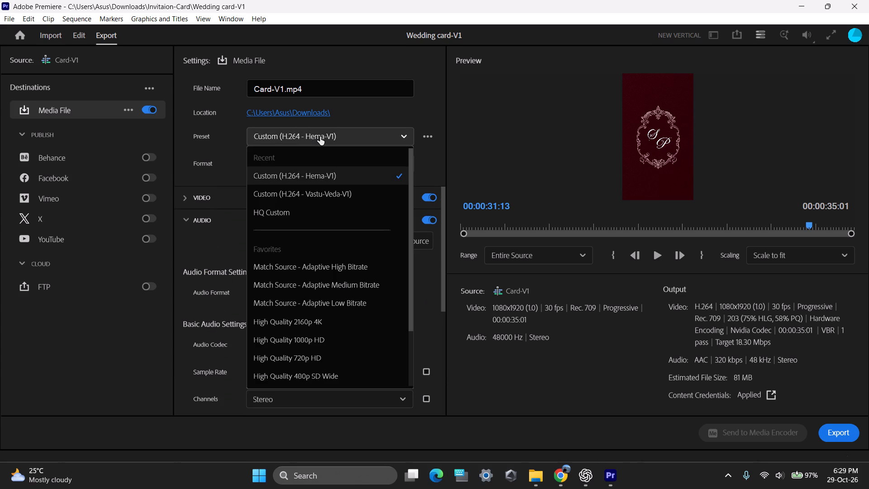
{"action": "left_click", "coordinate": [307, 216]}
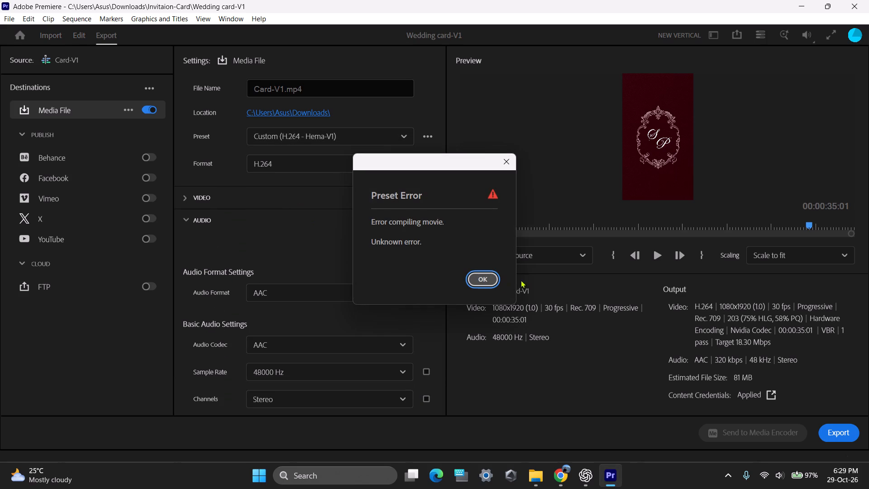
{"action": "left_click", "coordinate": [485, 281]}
Review the export's audio, captions, effects, content credentials and general settings.
{"action": "scroll", "coordinate": [242, 283], "scroll_direction": "down", "scroll_amount": 5}
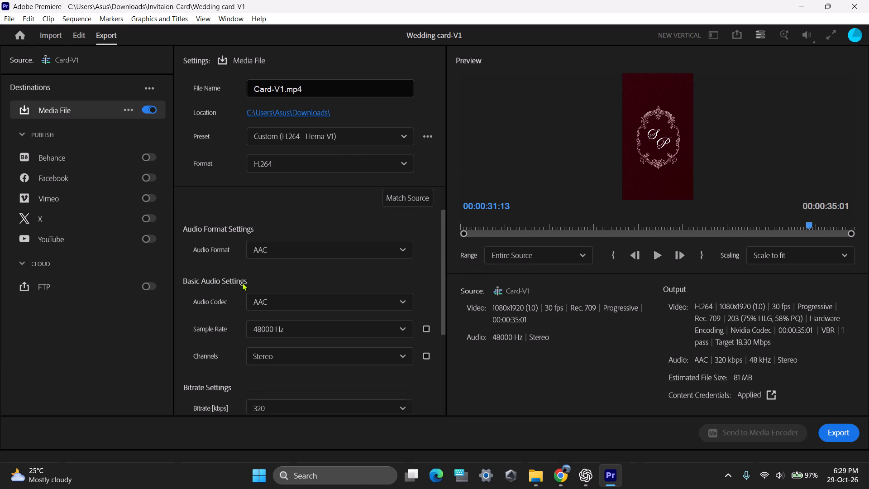
{"action": "scroll", "coordinate": [242, 283], "scroll_direction": "down", "scroll_amount": 1}
{"action": "scroll", "coordinate": [319, 296], "scroll_direction": "down", "scroll_amount": 14}
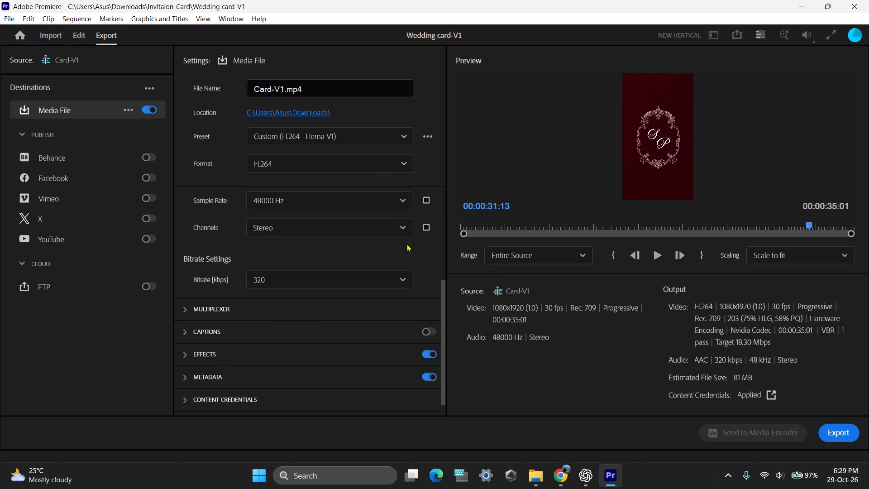
{"action": "scroll", "coordinate": [238, 303], "scroll_direction": "down", "scroll_amount": 6}
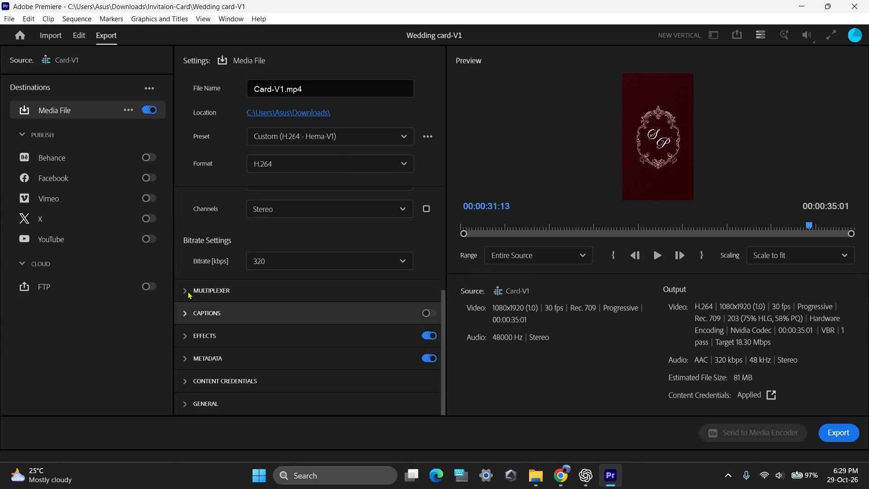
{"action": "left_click", "coordinate": [187, 291]}
{"action": "left_click", "coordinate": [186, 310]}
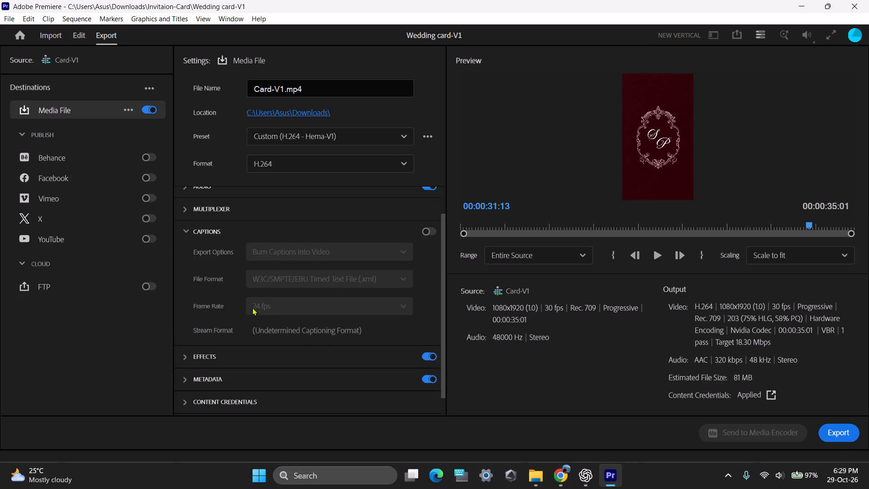
{"action": "scroll", "coordinate": [224, 333], "scroll_direction": "down", "scroll_amount": 4}
{"action": "left_click", "coordinate": [186, 333]}
{"action": "scroll", "coordinate": [230, 321], "scroll_direction": "down", "scroll_amount": 15}
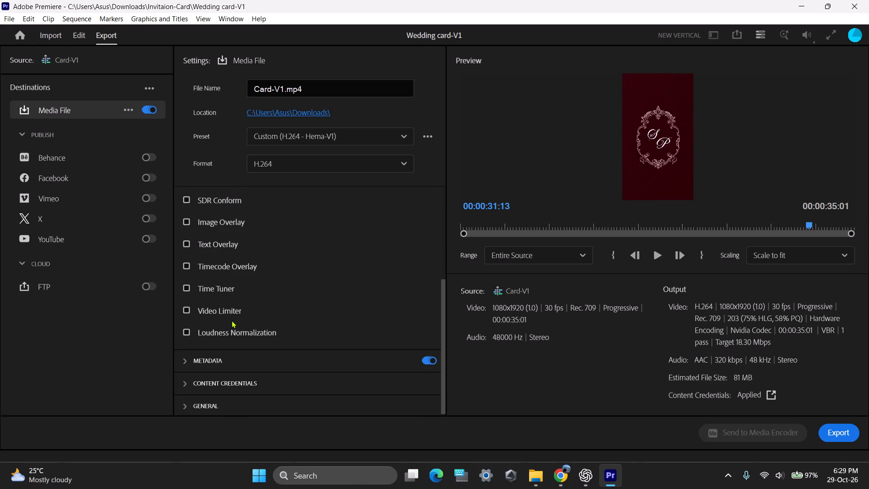
{"action": "scroll", "coordinate": [231, 320], "scroll_direction": "down", "scroll_amount": 8}
{"action": "left_click", "coordinate": [188, 381]}
{"action": "scroll", "coordinate": [243, 340], "scroll_direction": "down", "scroll_amount": 6}
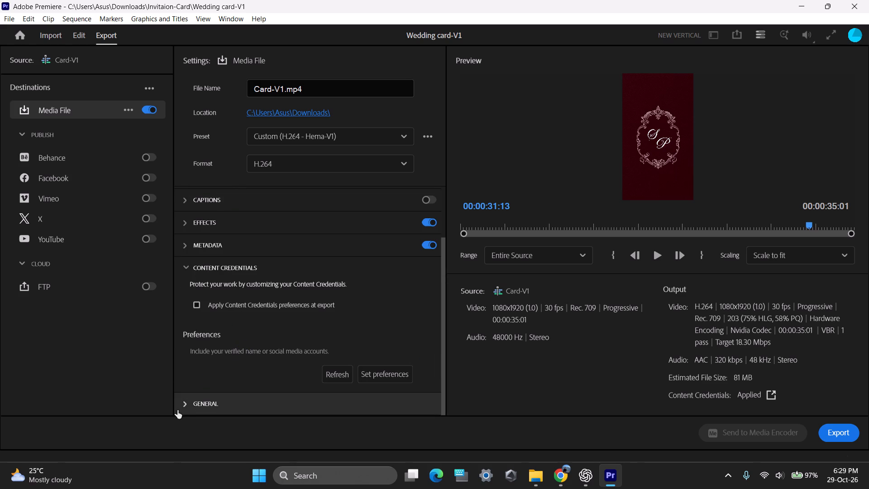
{"action": "left_click", "coordinate": [191, 402]}
{"action": "scroll", "coordinate": [250, 321], "scroll_direction": "down", "scroll_amount": 15}
{"action": "scroll", "coordinate": [282, 344], "scroll_direction": "up", "scroll_amount": 20}
{"action": "scroll", "coordinate": [282, 344], "scroll_direction": "up", "scroll_amount": 2}
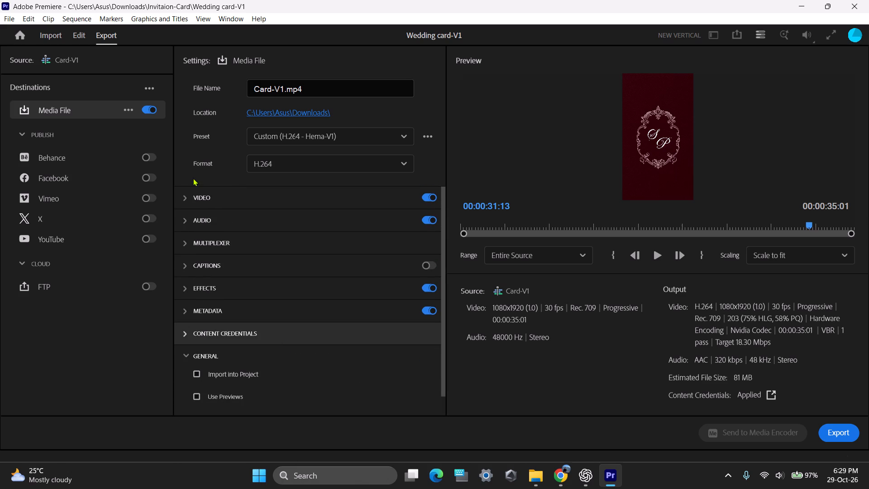
Review the video export settings, including frame size, render quality, encoding performance, HDR options and bitrate.
{"action": "left_click", "coordinate": [195, 199]}
{"action": "scroll", "coordinate": [264, 264], "scroll_direction": "down", "scroll_amount": 8}
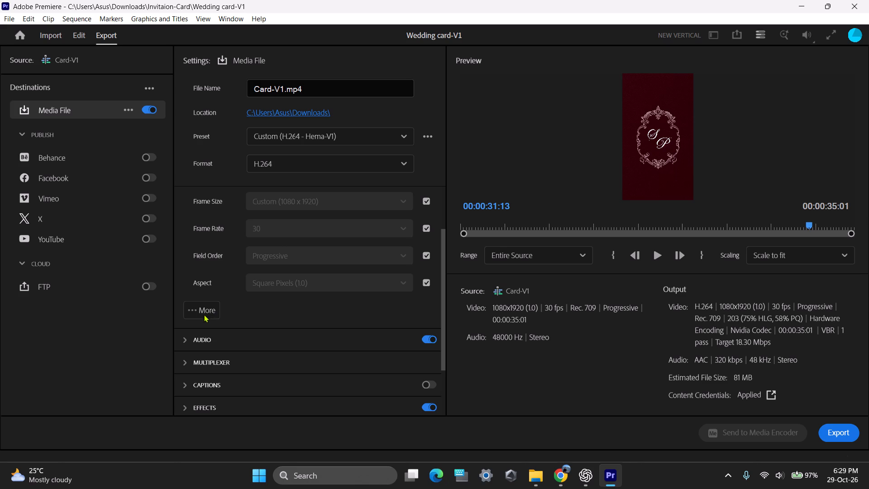
{"action": "left_click", "coordinate": [205, 307]}
{"action": "scroll", "coordinate": [289, 286], "scroll_direction": "down", "scroll_amount": 1}
{"action": "left_click", "coordinate": [206, 300]}
{"action": "scroll", "coordinate": [257, 278], "scroll_direction": "down", "scroll_amount": 8}
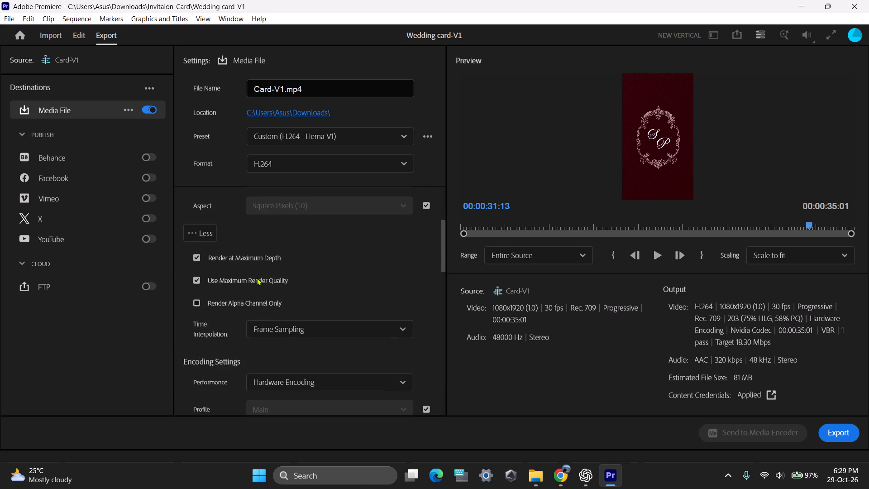
{"action": "scroll", "coordinate": [257, 278], "scroll_direction": "down", "scroll_amount": 20}
{"action": "scroll", "coordinate": [257, 278], "scroll_direction": "down", "scroll_amount": 3}
{"action": "scroll", "coordinate": [258, 278], "scroll_direction": "down", "scroll_amount": 18}
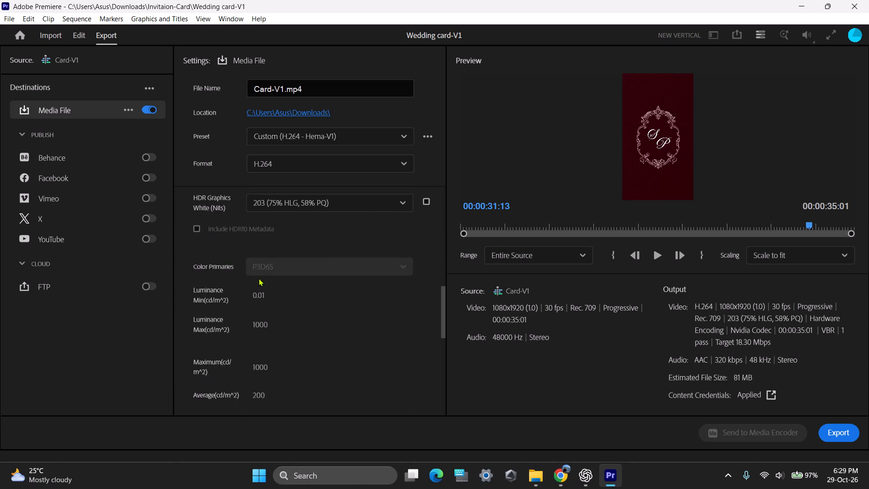
{"action": "scroll", "coordinate": [258, 278], "scroll_direction": "down", "scroll_amount": 10}
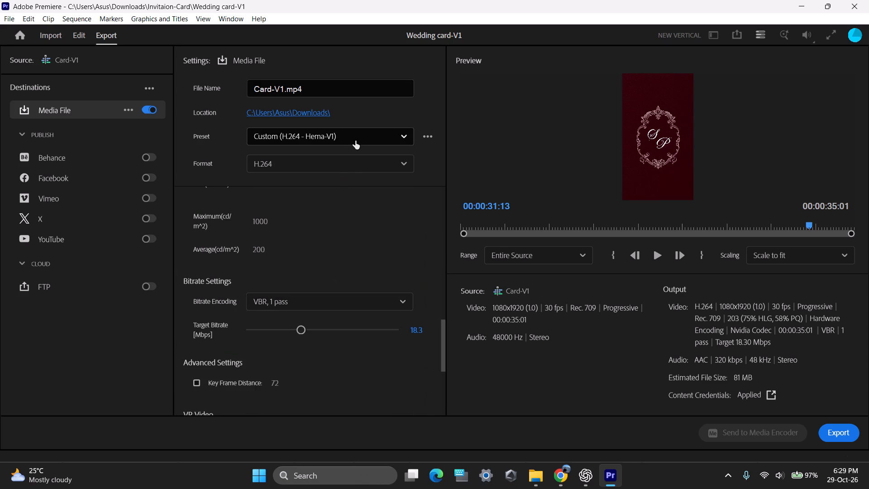
Export the entire sequence as the H.264 file Card-V1.mp4 in the Downloads folder.
{"action": "left_click", "coordinate": [831, 436]}
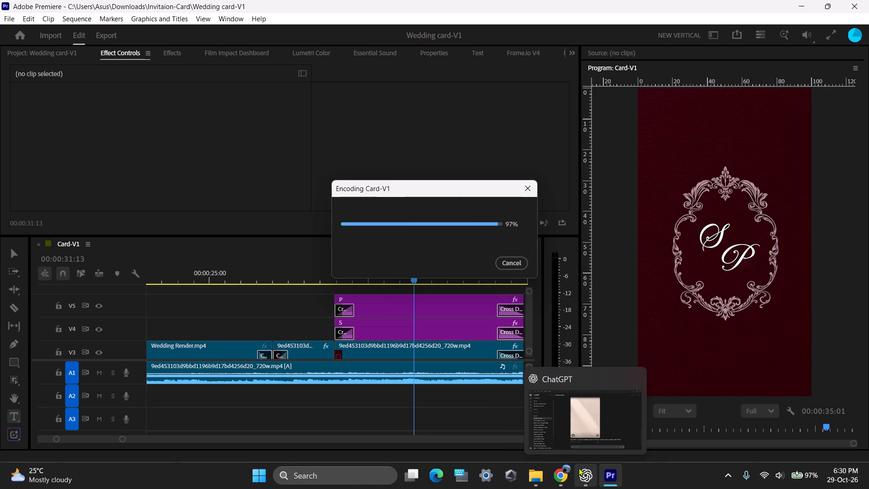
Close the surplus File Explorer windows showing Invitaion-Card, valetia_script and 1080p.
{"action": "left_click", "coordinate": [536, 477]}
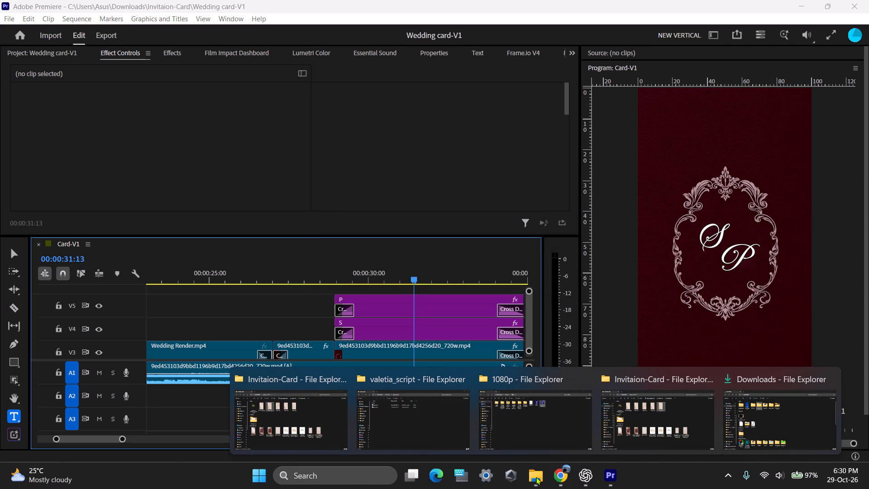
{"action": "left_click", "coordinate": [342, 376]}
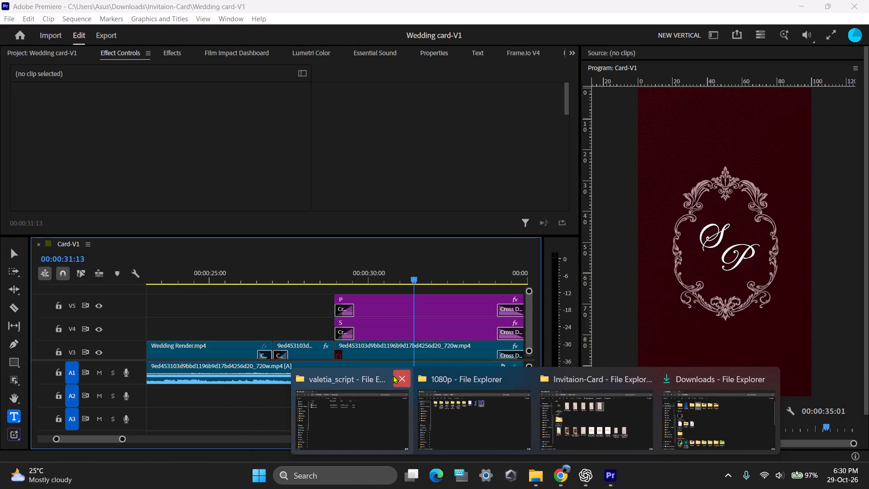
{"action": "left_click", "coordinate": [394, 375]}
{"action": "left_click", "coordinate": [469, 381]}
Switch to File Explorer's Downloads folder and play the exported Card-V1 video to review it.
{"action": "left_click", "coordinate": [611, 411]}
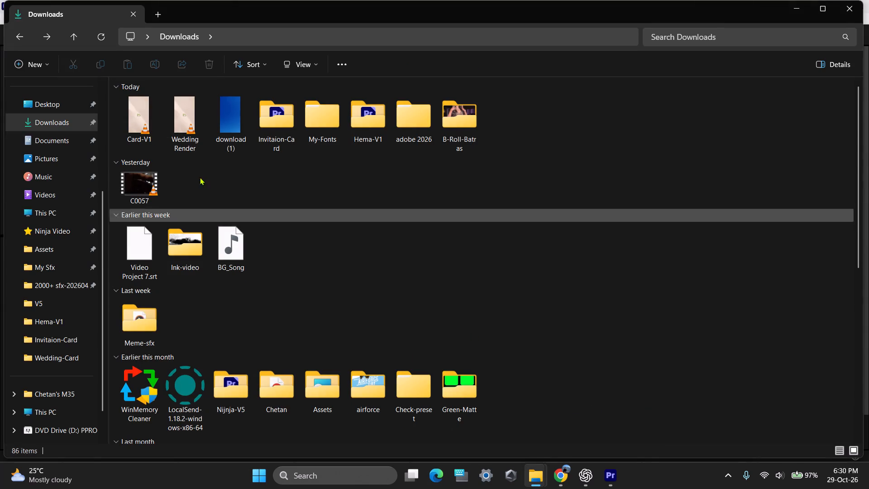
{"action": "double_click", "coordinate": [140, 118]}
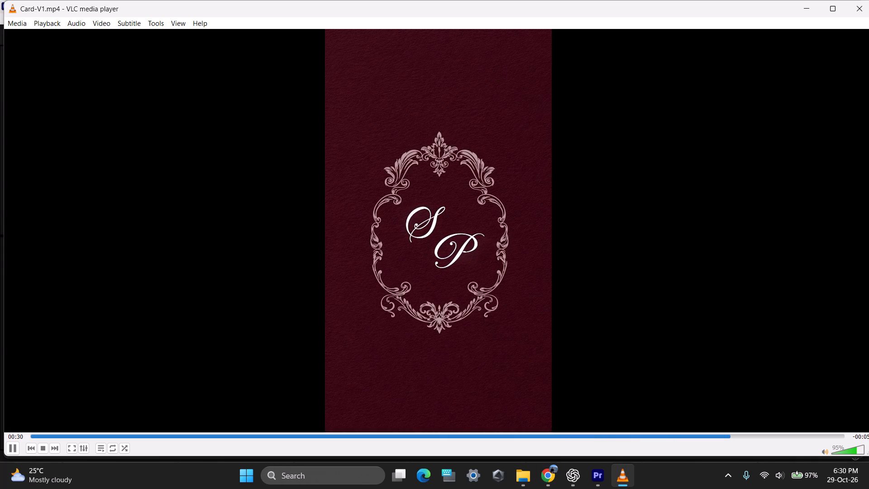
Pause the Card-V1 video playback and close the VLC player.
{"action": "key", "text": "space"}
{"action": "scroll", "coordinate": [403, 257], "scroll_direction": "up", "scroll_amount": 1}
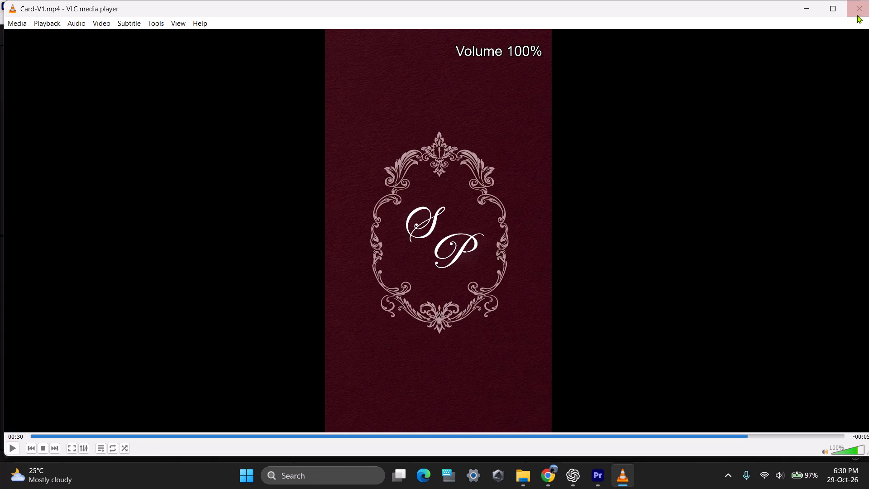
{"action": "left_click", "coordinate": [857, 13]}
Copy the exported Card-V1 video file from the Downloads folder and switch to the Chrome browser.
{"action": "left_click", "coordinate": [138, 106]}
{"action": "key", "text": "ctrl+c"}
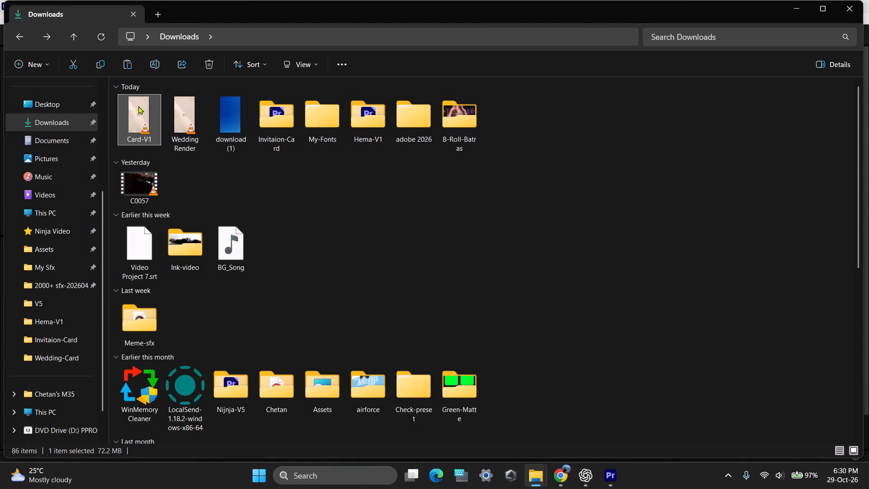
{"action": "left_click", "coordinate": [563, 476]}
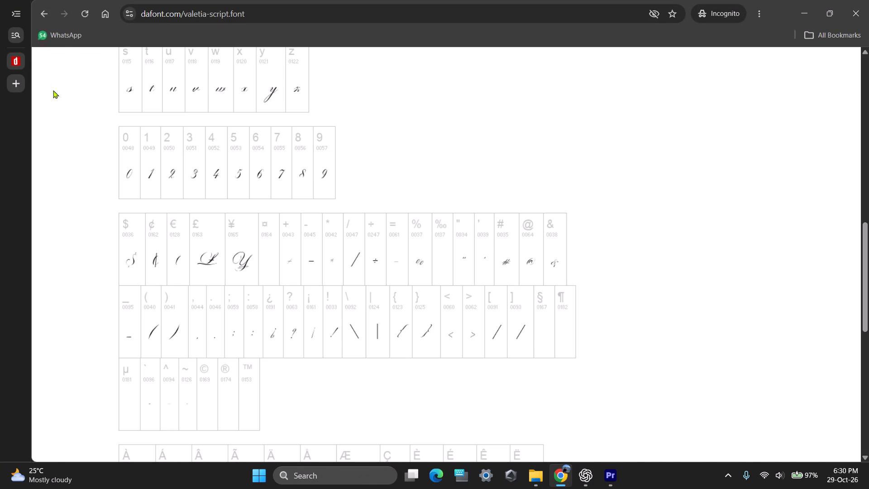
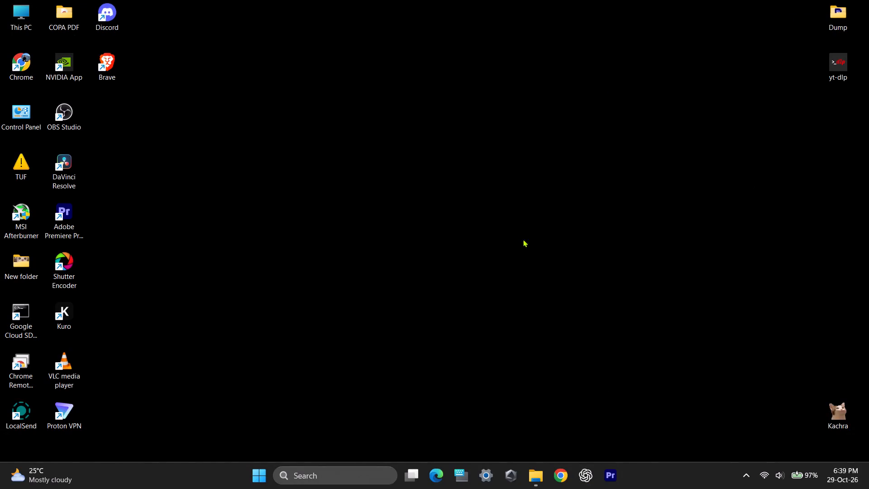
Bring up the remaining File Explorer window showing the Invitaion-Card folder and close it.
{"action": "left_click", "coordinate": [532, 474]}
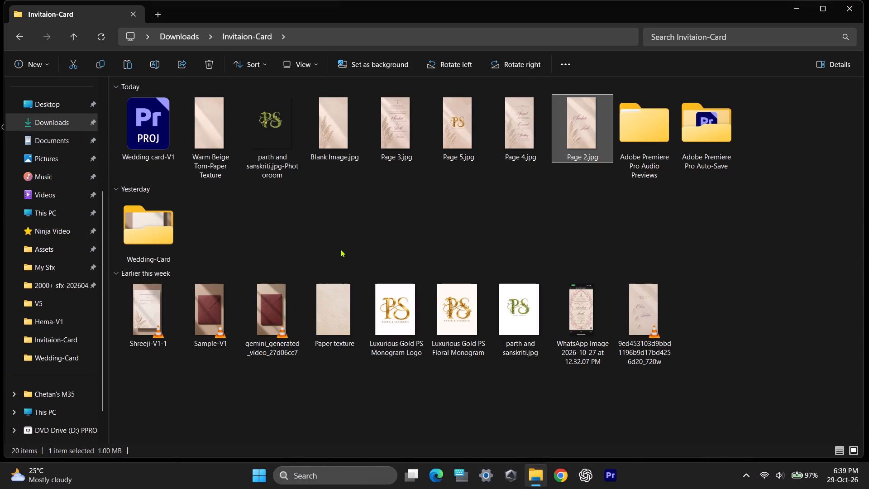
{"action": "left_click", "coordinate": [850, 3]}
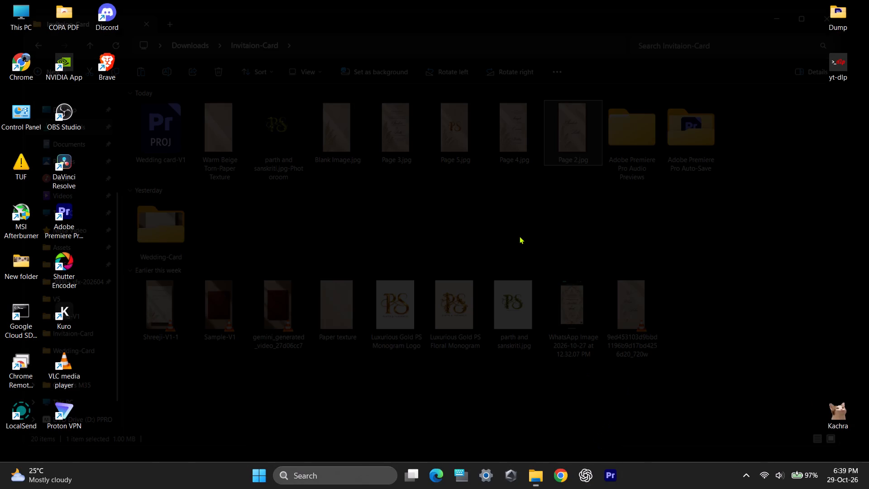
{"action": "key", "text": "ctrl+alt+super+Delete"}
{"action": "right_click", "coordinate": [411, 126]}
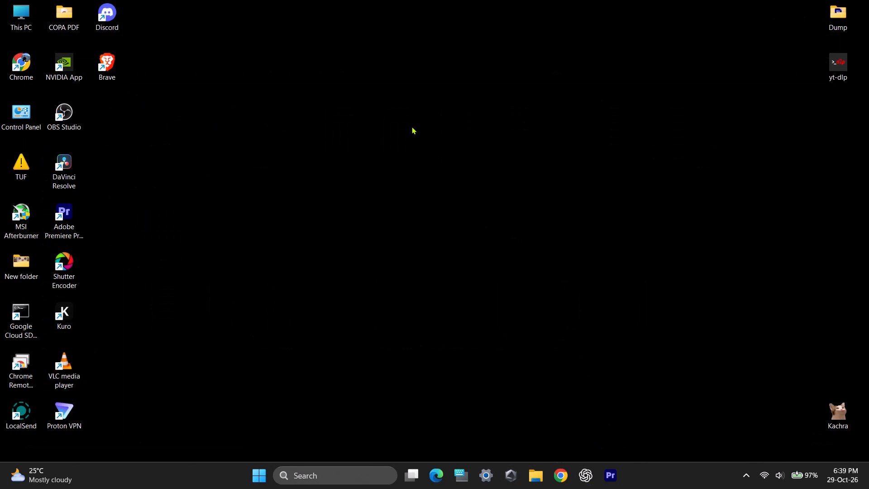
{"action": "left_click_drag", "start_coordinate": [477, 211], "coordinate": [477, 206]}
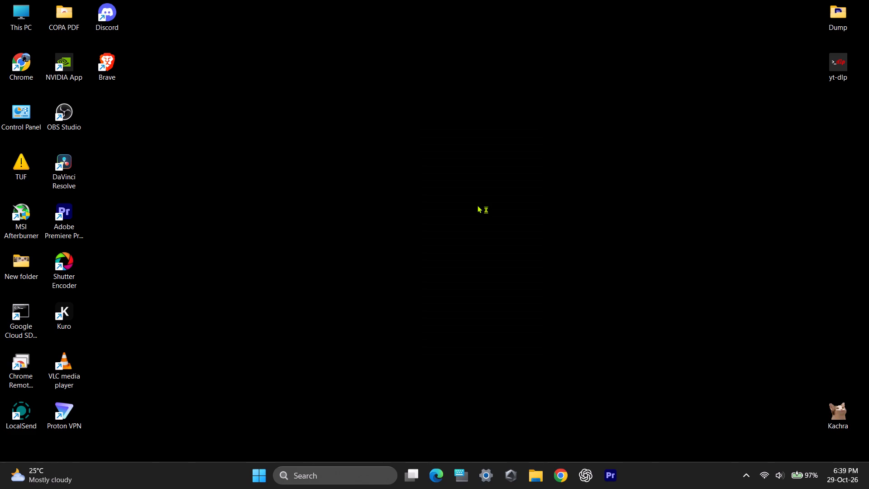